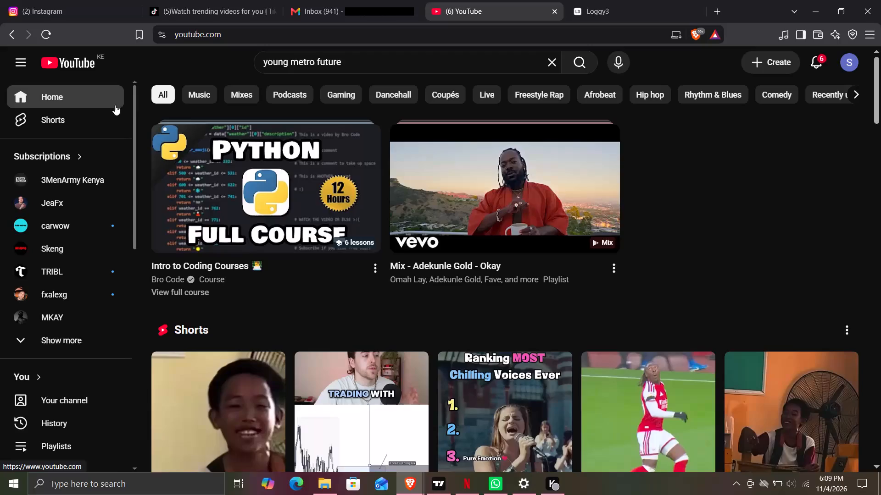
Browse the YouTube home feed and play the music video "42 Dugg - Maybach feat. Future".
{"action": "scroll", "coordinate": [718, 286], "scroll_direction": "down", "scroll_amount": 3}
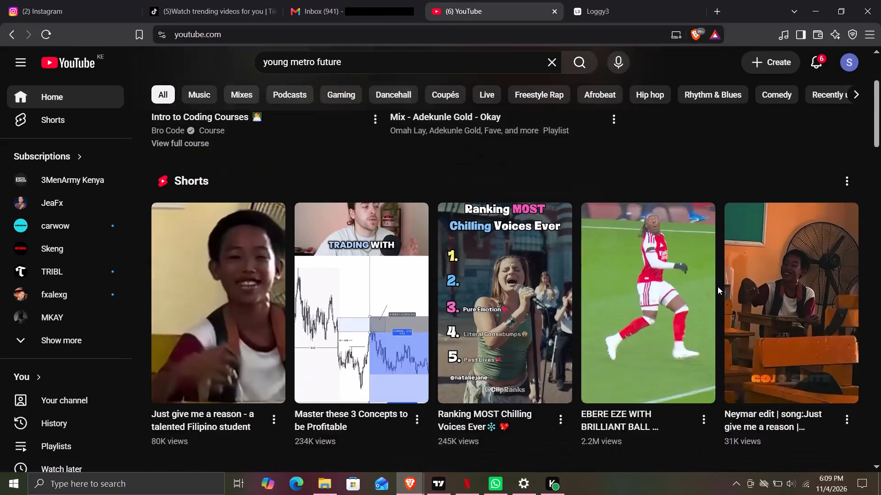
{"action": "scroll", "coordinate": [718, 286], "scroll_direction": "down", "scroll_amount": 1}
{"action": "scroll", "coordinate": [767, 433], "scroll_direction": "down", "scroll_amount": 1}
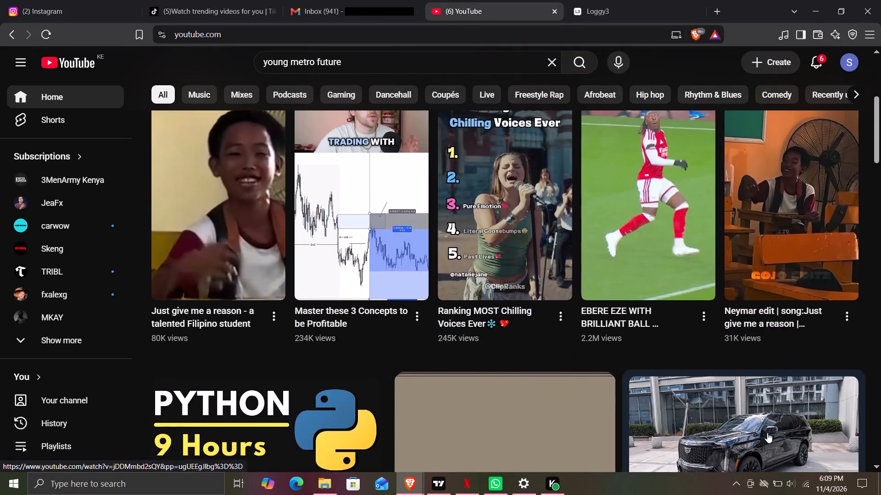
{"action": "scroll", "coordinate": [767, 433], "scroll_direction": "down", "scroll_amount": 4}
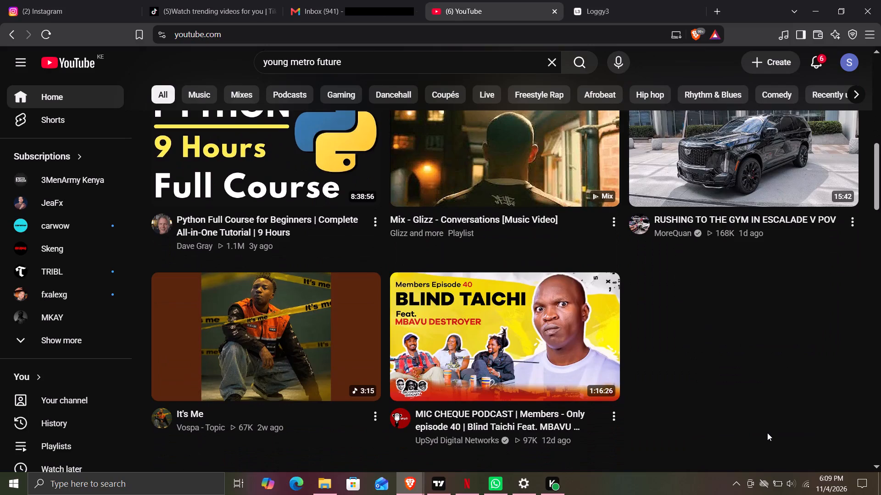
{"action": "scroll", "coordinate": [767, 433], "scroll_direction": "down", "scroll_amount": 5}
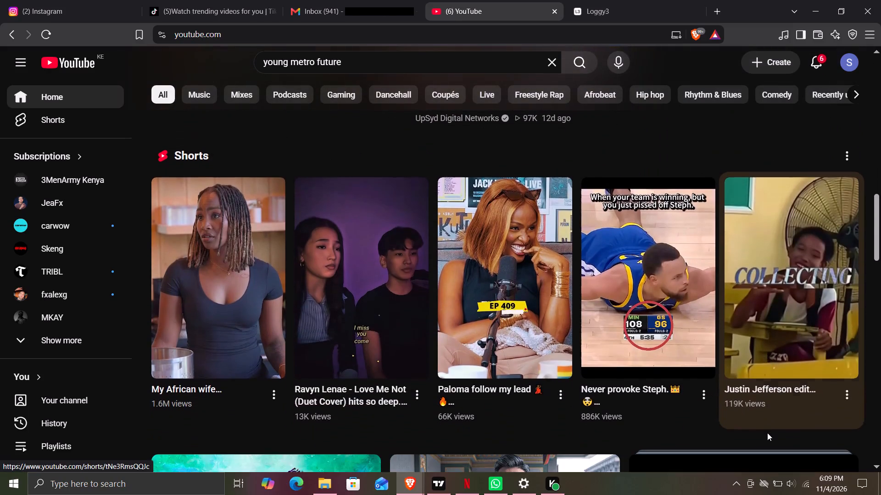
{"action": "scroll", "coordinate": [734, 464], "scroll_direction": "down", "scroll_amount": 2}
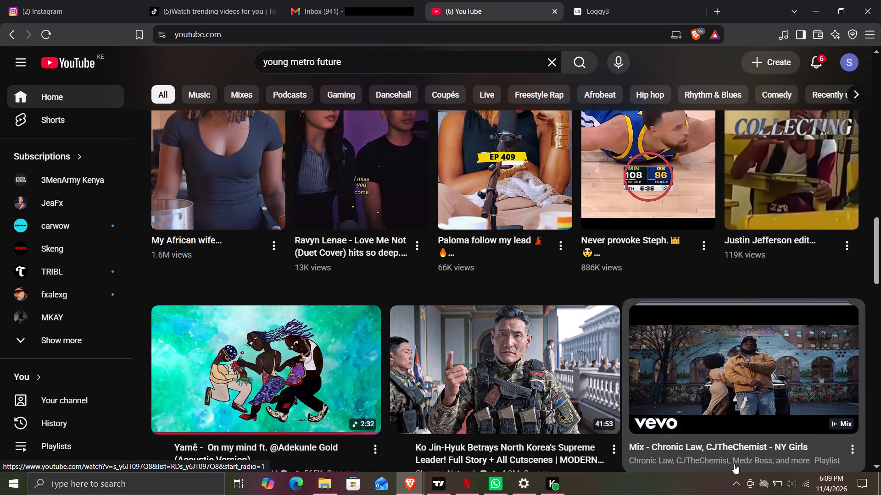
{"action": "scroll", "coordinate": [734, 464], "scroll_direction": "down", "scroll_amount": 2}
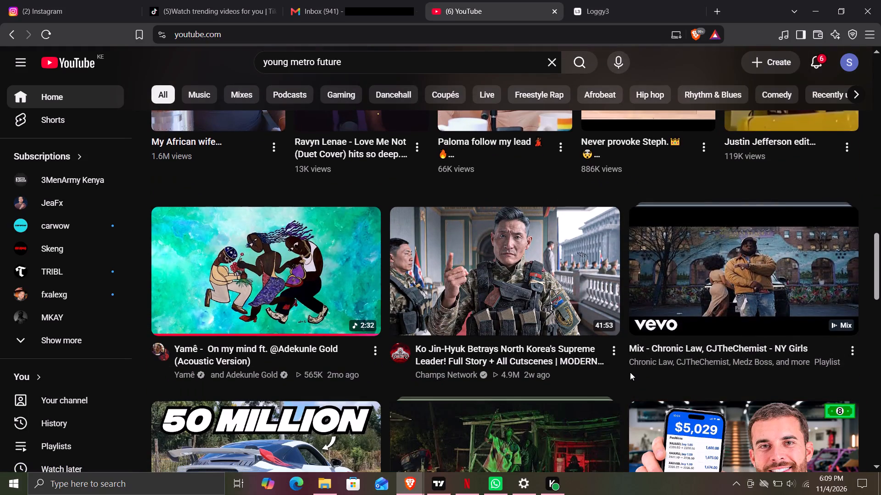
{"action": "scroll", "coordinate": [630, 372], "scroll_direction": "down", "scroll_amount": 3}
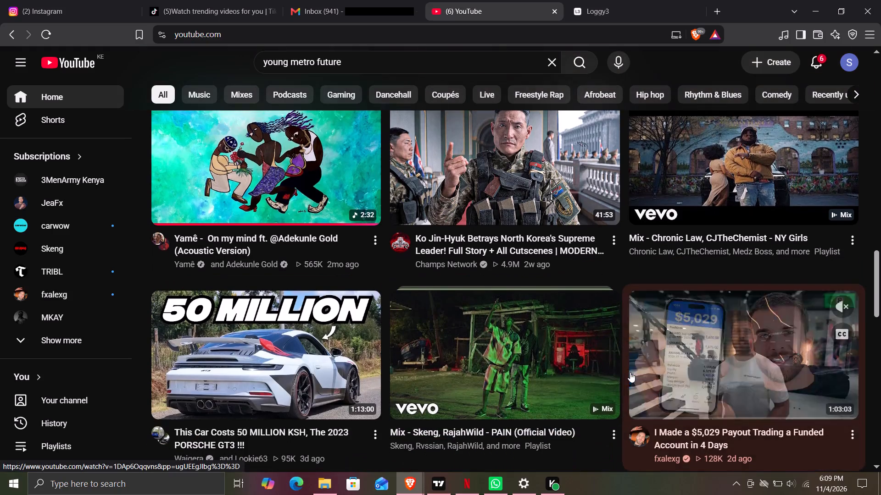
{"action": "scroll", "coordinate": [630, 372], "scroll_direction": "down", "scroll_amount": 4}
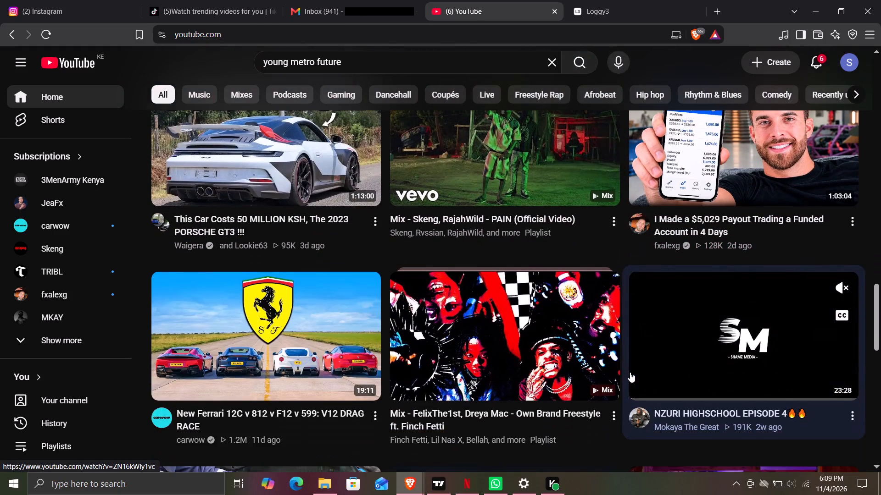
{"action": "scroll", "coordinate": [630, 372], "scroll_direction": "down", "scroll_amount": 1}
{"action": "scroll", "coordinate": [569, 289], "scroll_direction": "down", "scroll_amount": 3}
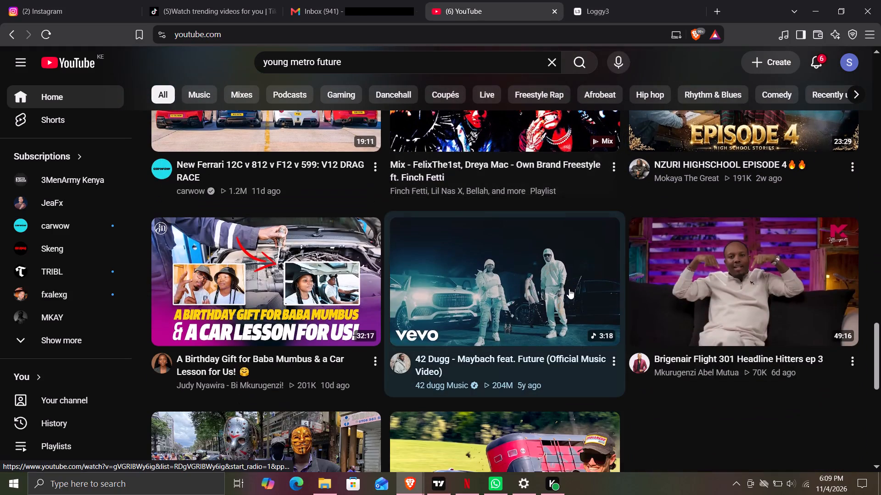
{"action": "left_click", "coordinate": [515, 299]}
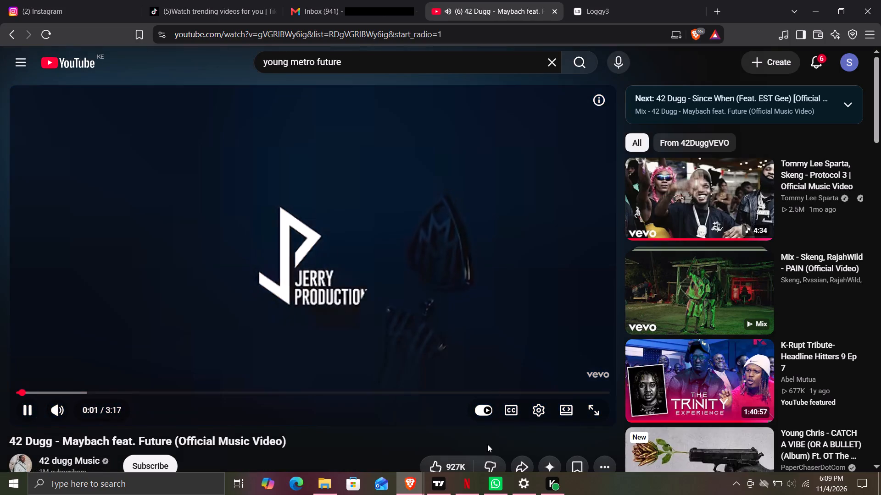
Switch to TradingView, open the AUDNZD chart and restore its data connection.
{"action": "left_click", "coordinate": [439, 494]}
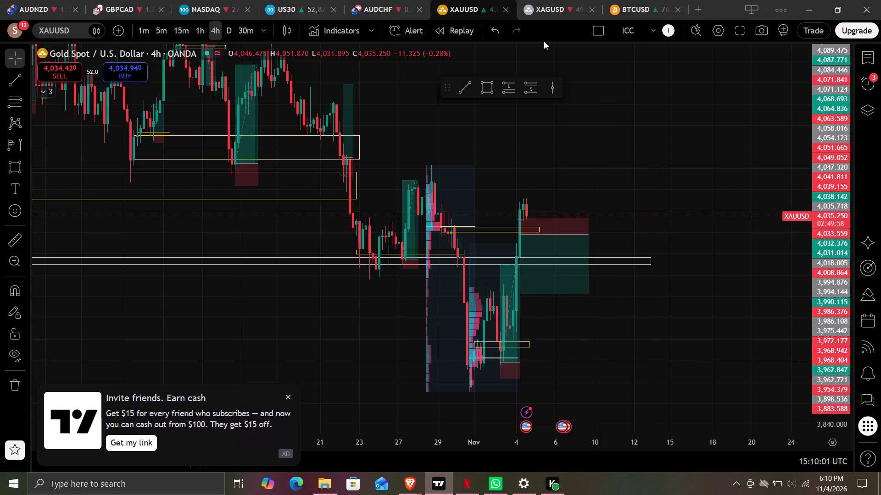
{"action": "left_click", "coordinate": [43, 0]}
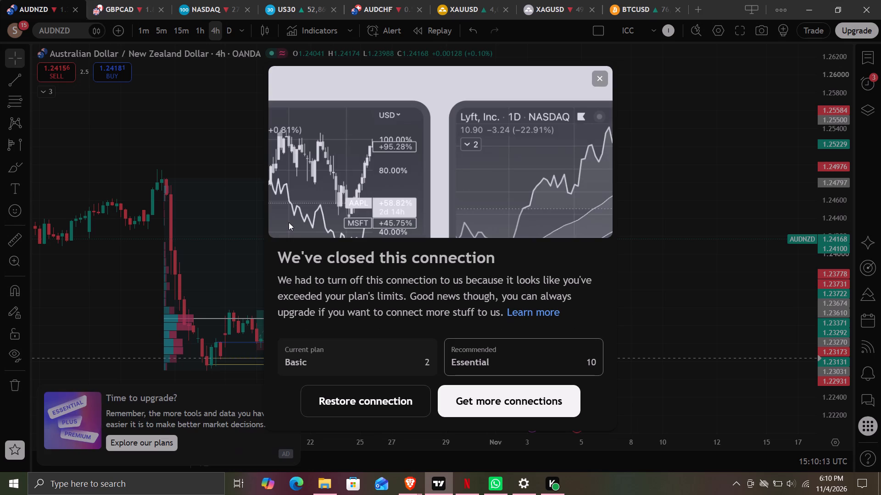
{"action": "left_click", "coordinate": [377, 403]}
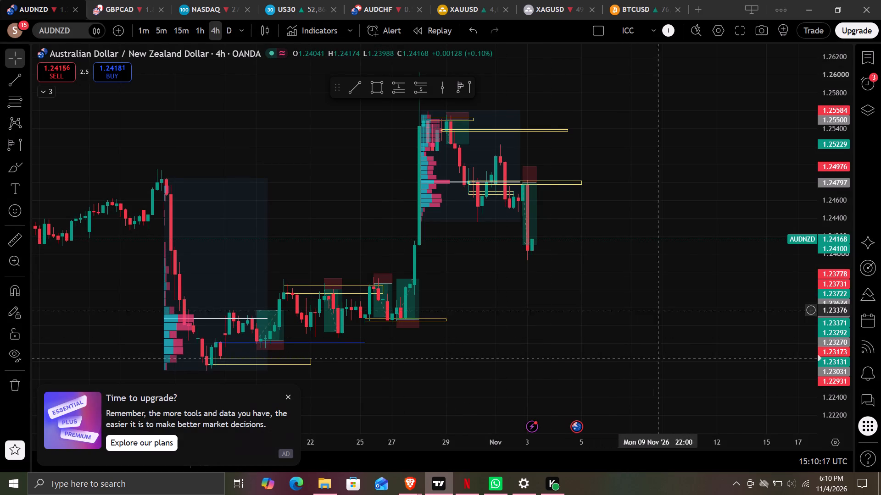
Switch the AUDNZD chart to the 1-hour timeframe and dismiss the upgrade advert.
{"action": "left_click_drag", "start_coordinate": [698, 259], "coordinate": [585, 298]}
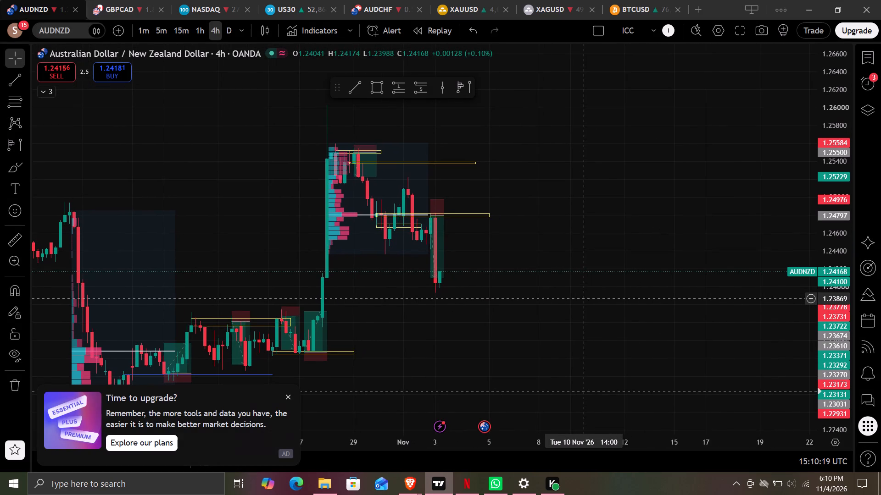
{"action": "left_click_drag", "start_coordinate": [585, 298], "coordinate": [540, 325]}
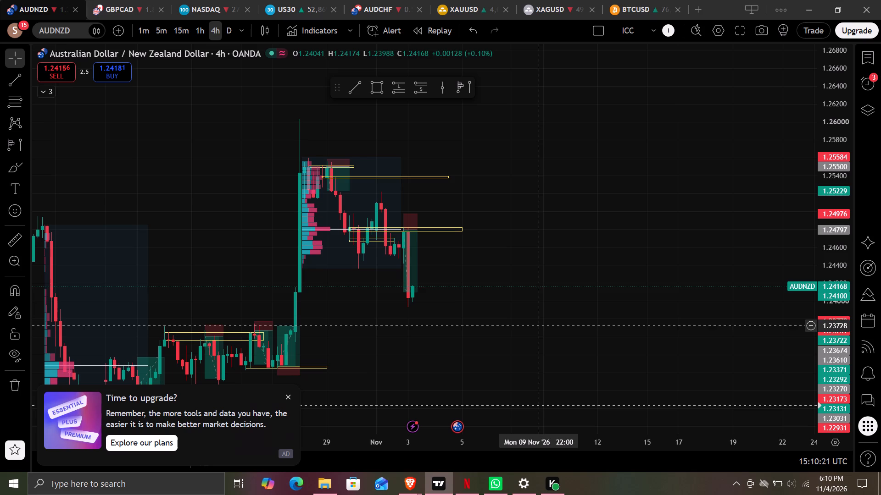
{"action": "left_click", "coordinate": [205, 26]}
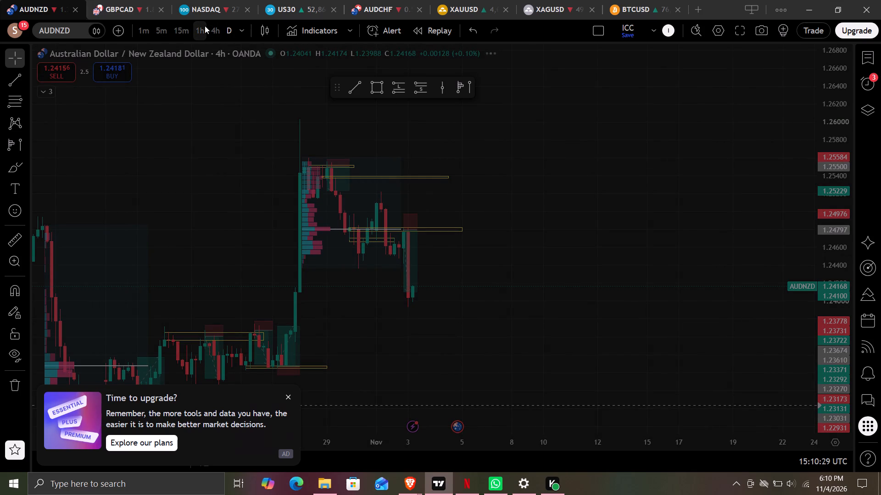
{"action": "left_click", "coordinate": [287, 394]}
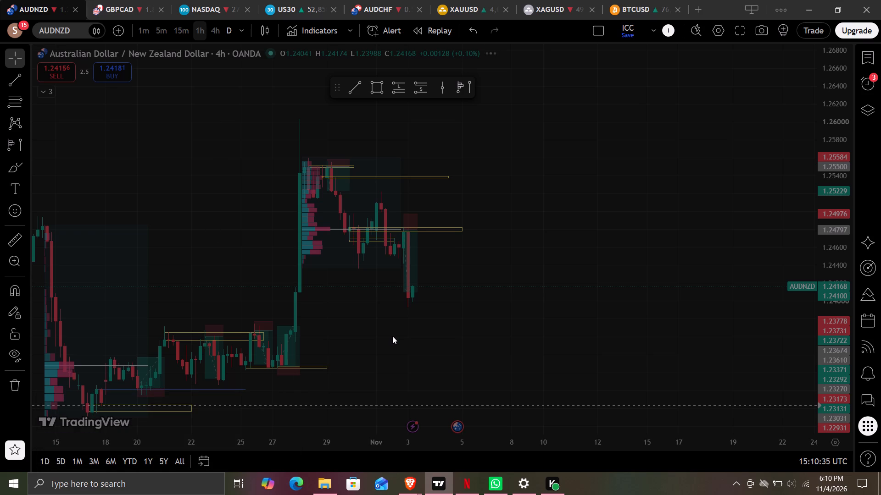
Open the GBPCAD chart, restore its data connection and bring its earlier 4-hour price action into view.
{"action": "left_click", "coordinate": [95, 0]}
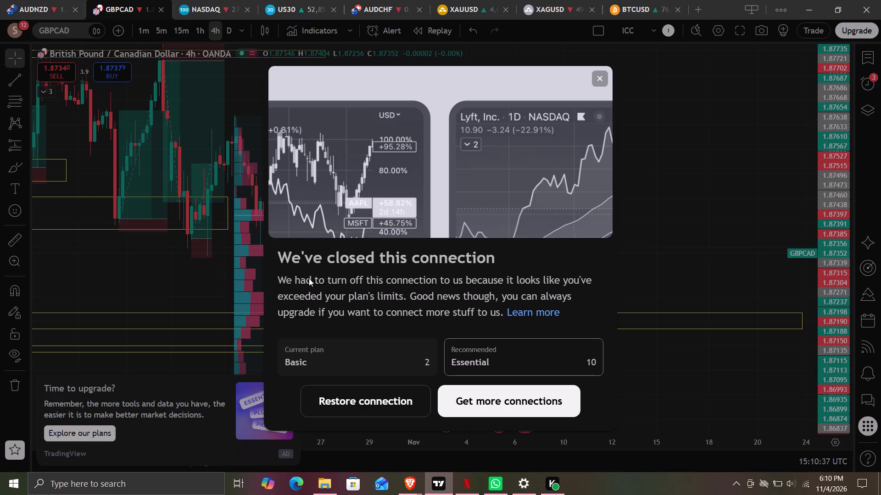
{"action": "left_click", "coordinate": [361, 404]}
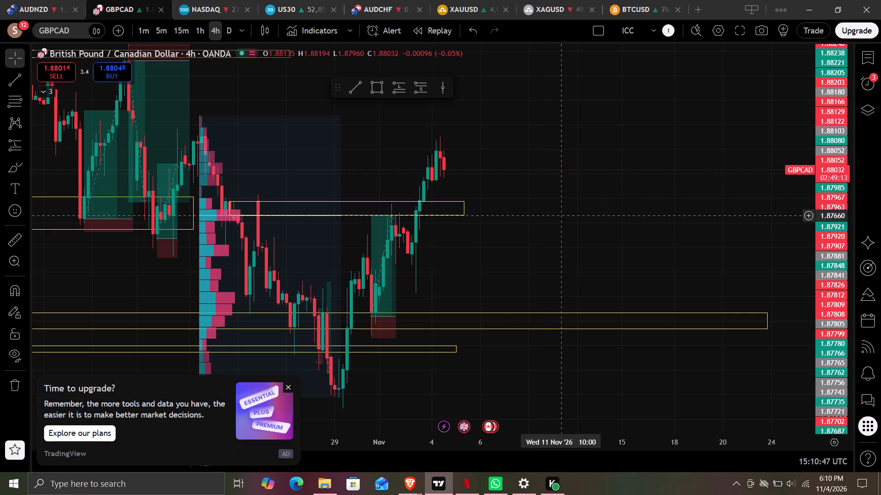
{"action": "left_click_drag", "start_coordinate": [502, 247], "coordinate": [683, 250]}
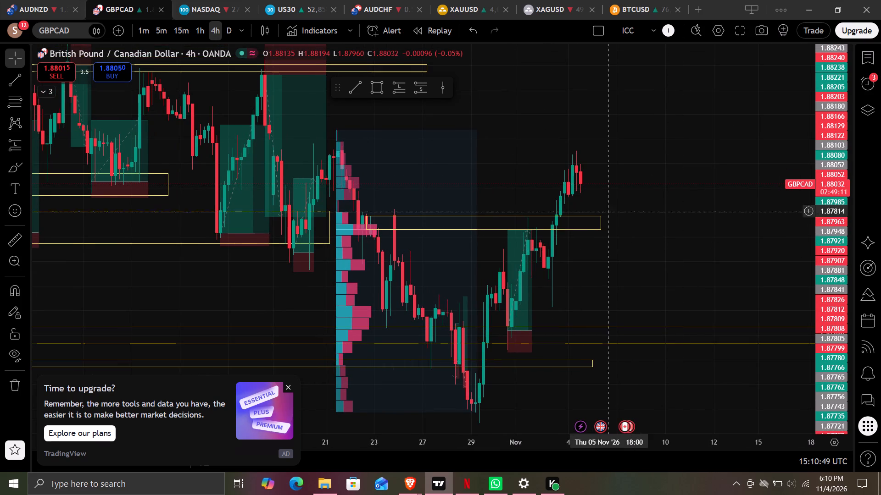
{"action": "left_click_drag", "start_coordinate": [561, 187], "coordinate": [694, 178]}
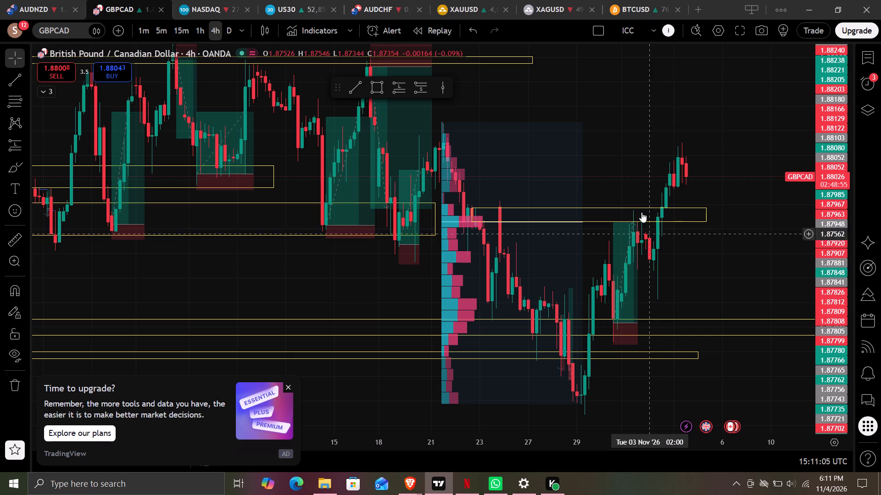
Examine GBPCAD price action on the 5-minute timeframe across 3 and 4 November.
{"action": "left_click", "coordinate": [160, 31]}
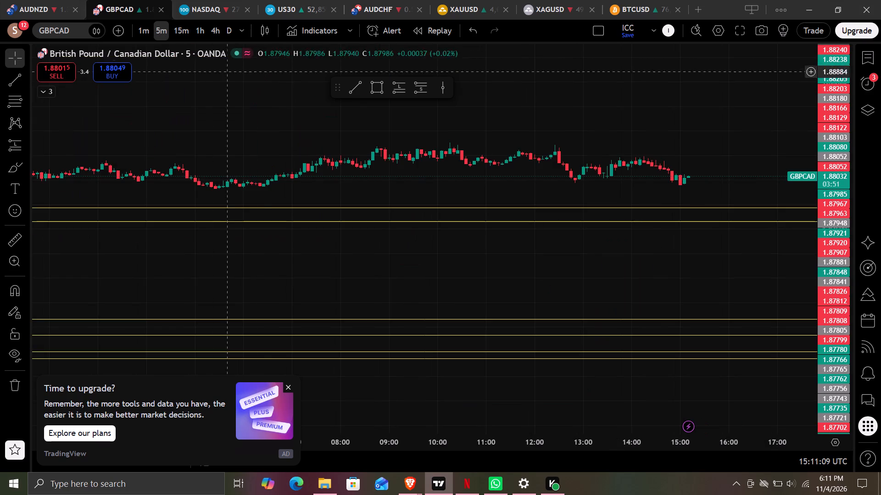
{"action": "left_click_drag", "start_coordinate": [263, 149], "coordinate": [753, 138]}
{"action": "left_click_drag", "start_coordinate": [226, 107], "coordinate": [675, 179]}
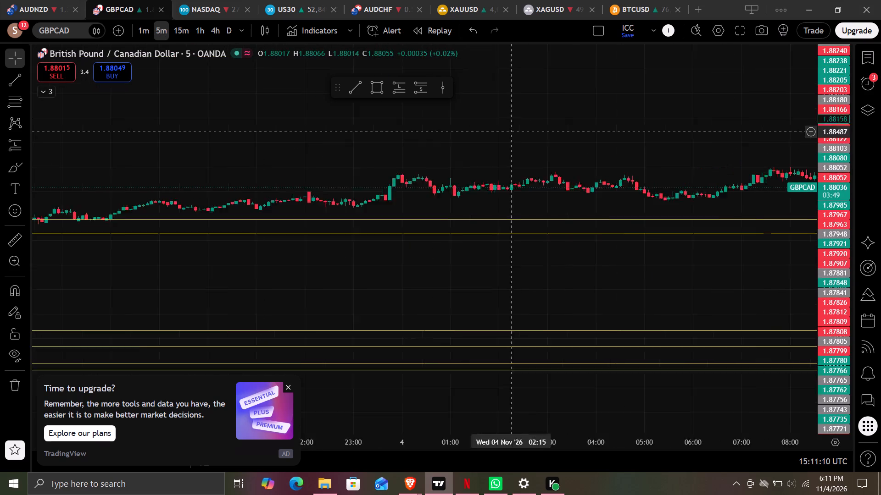
{"action": "left_click_drag", "start_coordinate": [240, 183], "coordinate": [526, 203]}
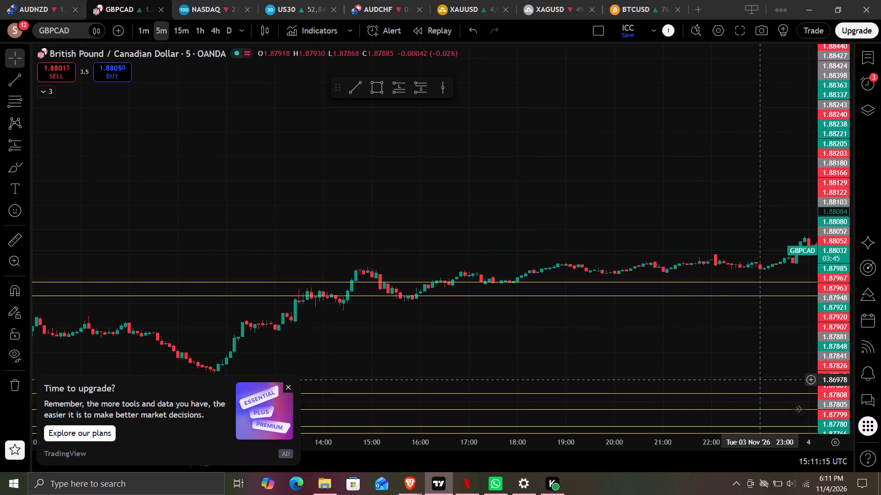
{"action": "left_click_drag", "start_coordinate": [835, 374], "coordinate": [853, 146]}
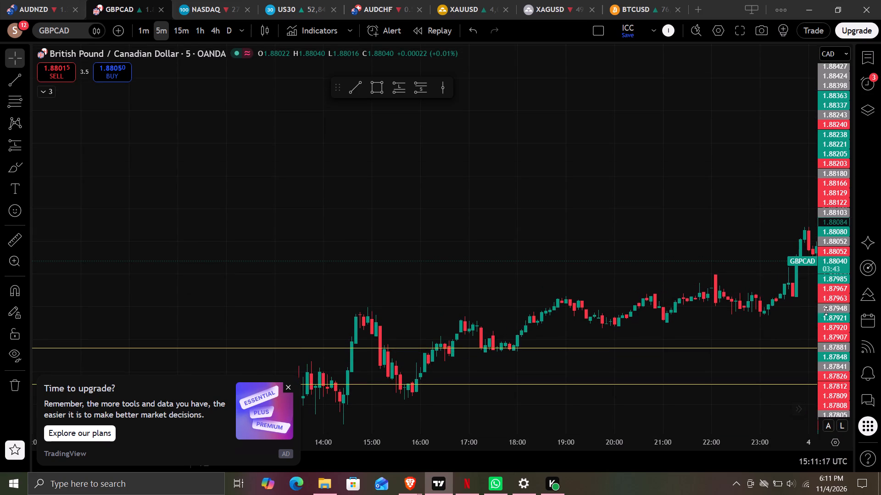
{"action": "left_click_drag", "start_coordinate": [836, 320], "coordinate": [827, 220]}
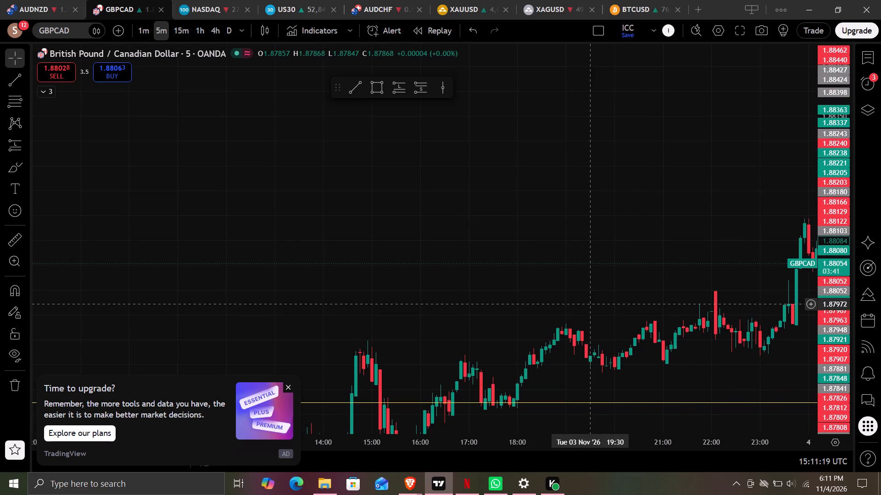
{"action": "left_click_drag", "start_coordinate": [592, 304], "coordinate": [686, 134]}
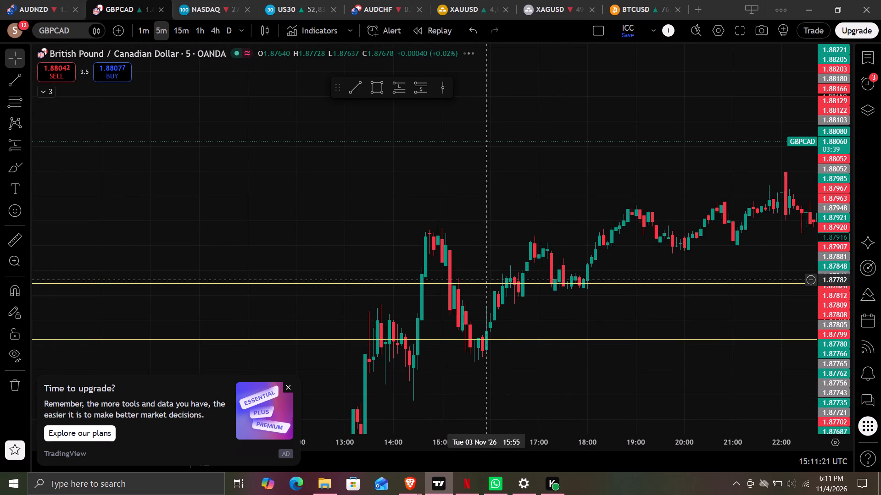
{"action": "left_click_drag", "start_coordinate": [458, 291], "coordinate": [274, 273]}
{"action": "left_click_drag", "start_coordinate": [632, 221], "coordinate": [335, 261]}
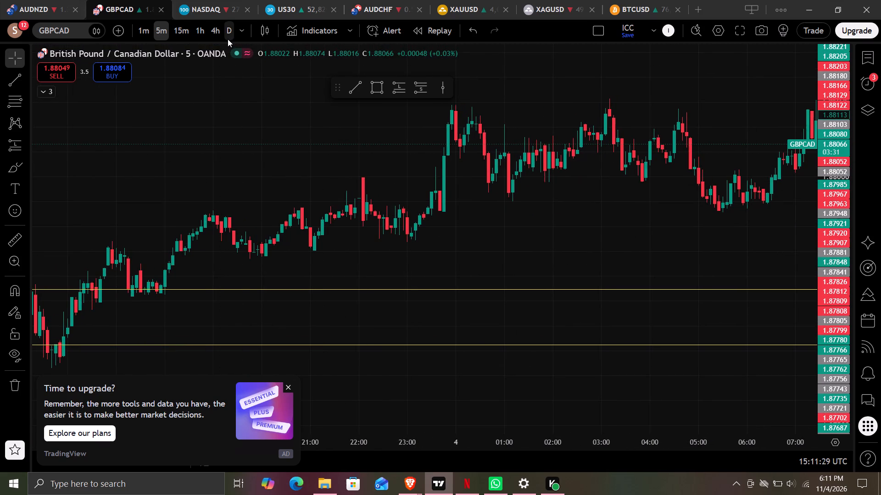
Show GBPCAD on the daily timeframe with the price scale compressed to fit the June to November swings and marked zones.
{"action": "left_click", "coordinate": [228, 39]}
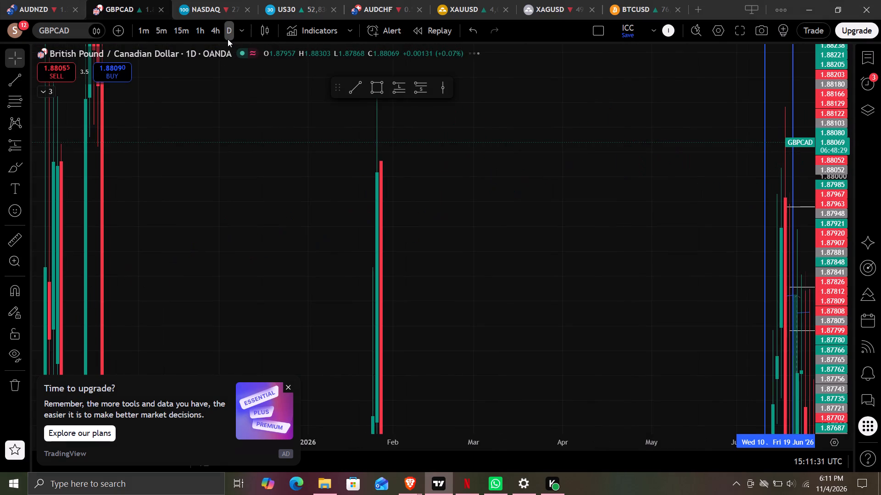
{"action": "left_click_drag", "start_coordinate": [671, 148], "coordinate": [277, 180]}
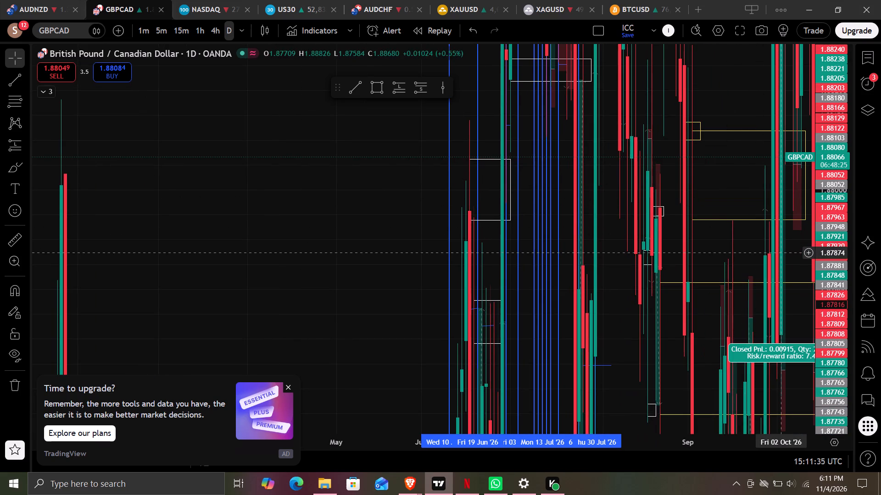
{"action": "left_click_drag", "start_coordinate": [796, 259], "coordinate": [423, 262]}
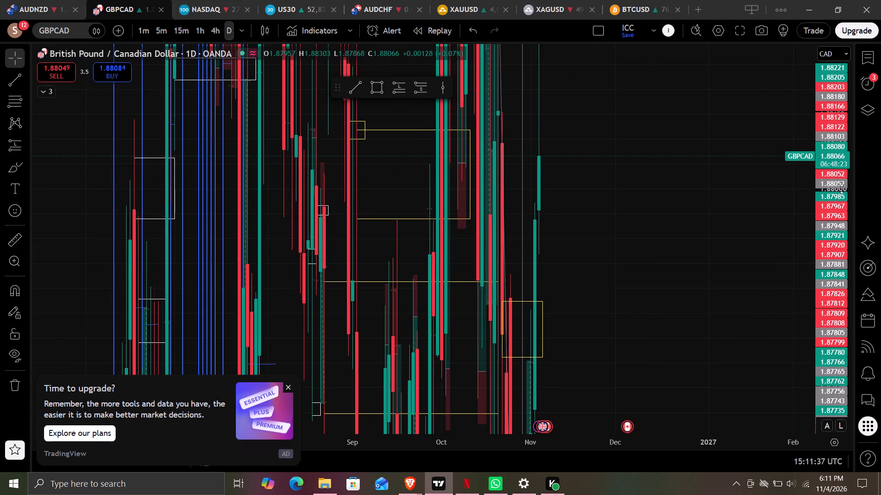
{"action": "left_click_drag", "start_coordinate": [831, 174], "coordinate": [850, 415]}
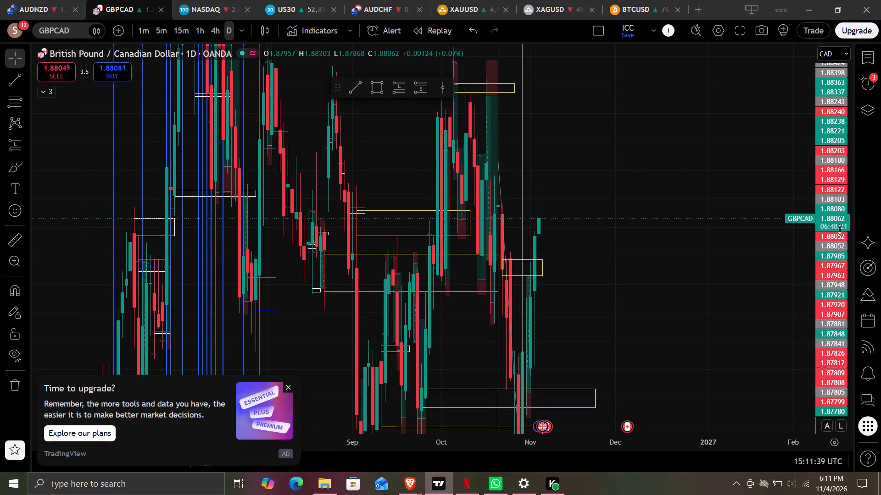
{"action": "left_click_drag", "start_coordinate": [831, 213], "coordinate": [866, 373]}
{"action": "left_click_drag", "start_coordinate": [835, 242], "coordinate": [853, 329]}
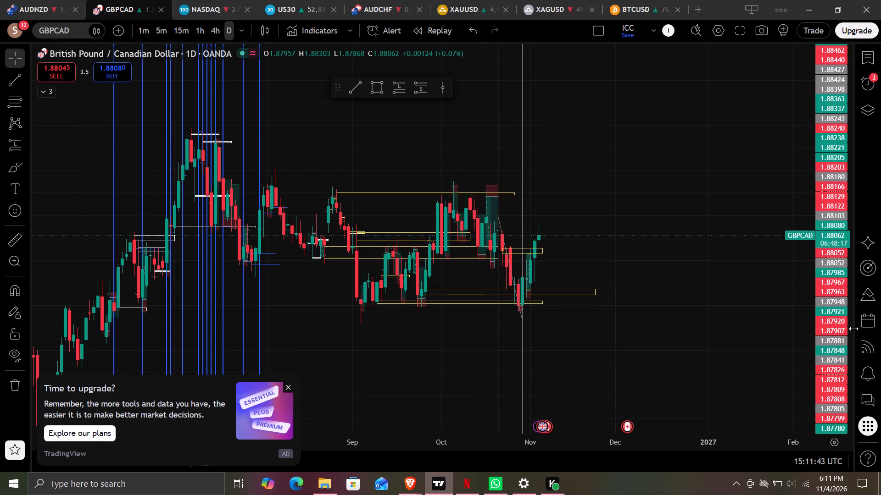
{"action": "left_click", "coordinate": [757, 273]}
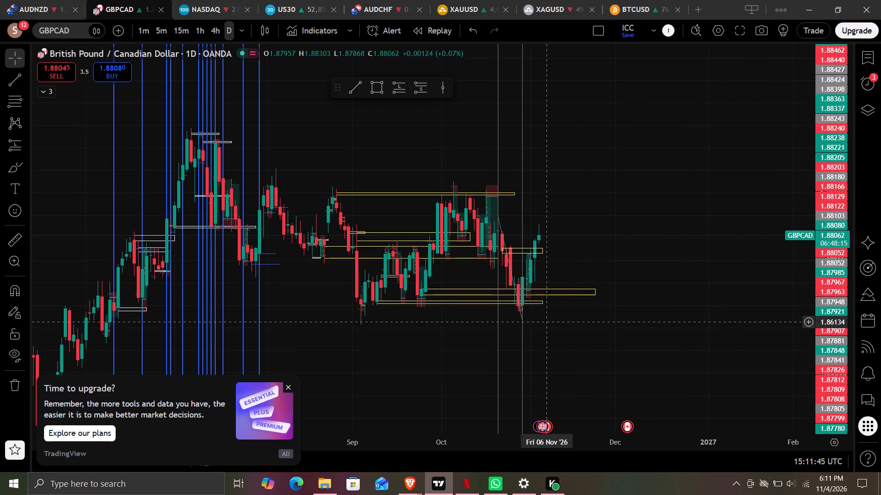
Delete the existing volume profile range ending at the 29 October low on the daily GBPCAD chart.
{"action": "left_click", "coordinate": [521, 318]}
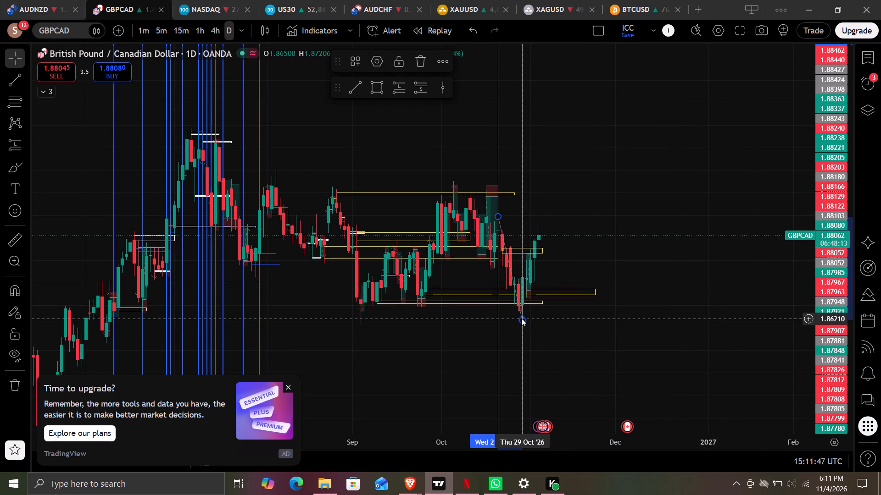
{"action": "key", "text": "Delete"}
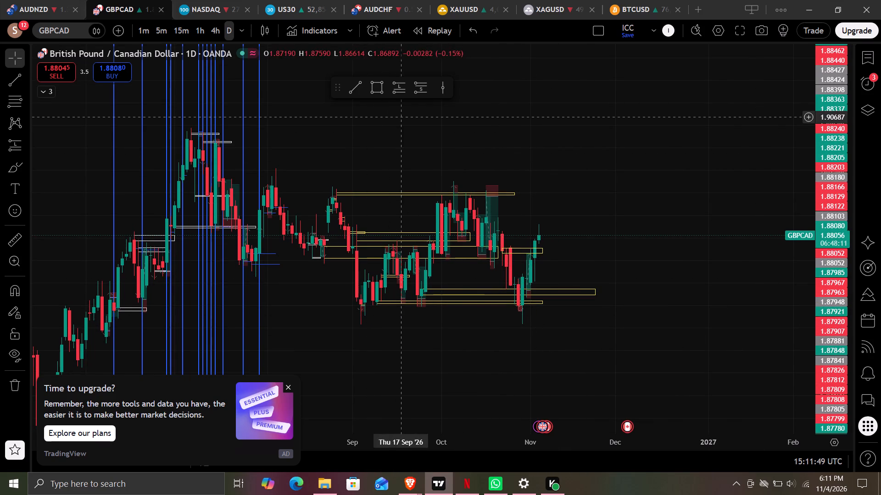
Draw a fixed range volume profile over the GBPCAD decline from 12 October to 29 October.
{"action": "left_click", "coordinate": [23, 144]}
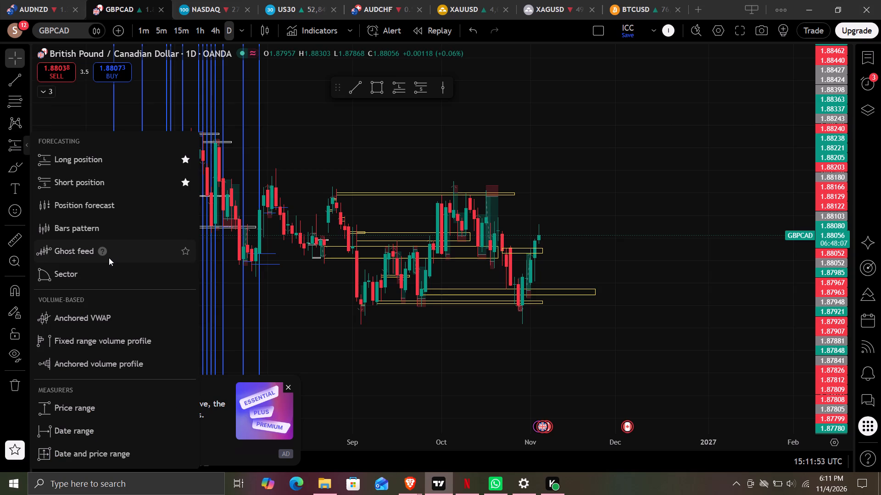
{"action": "left_click", "coordinate": [120, 337]}
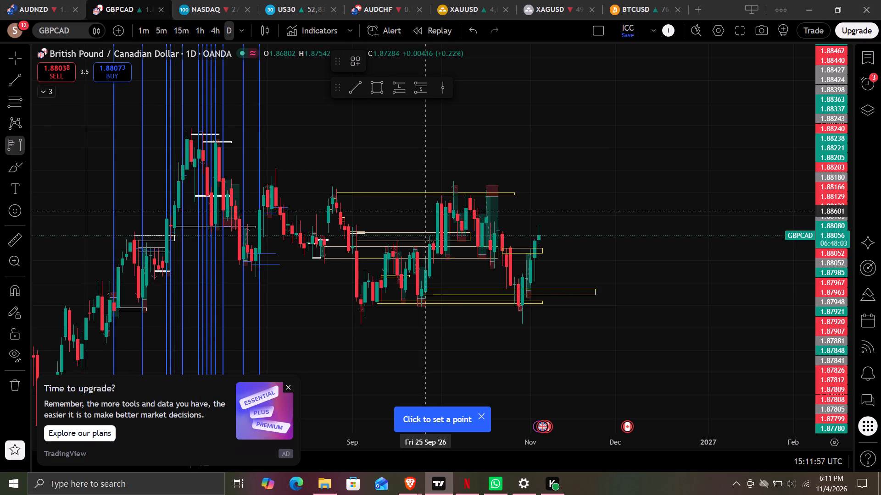
{"action": "left_click", "coordinate": [468, 198]}
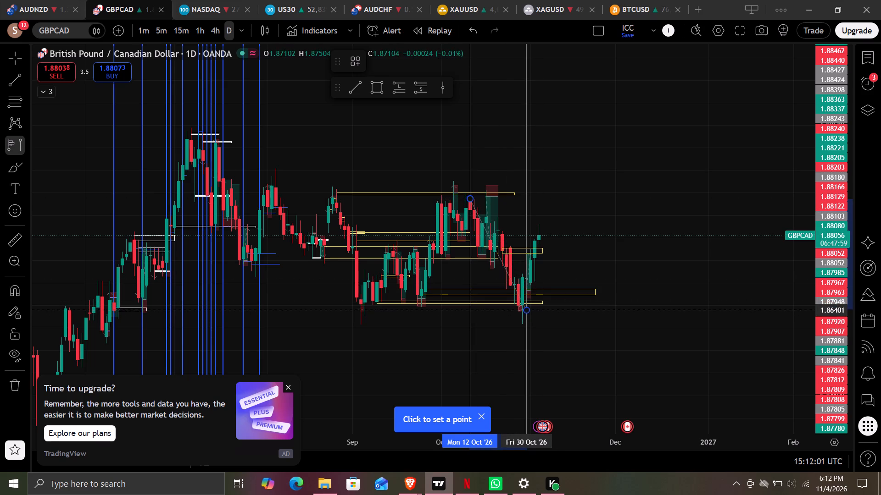
{"action": "left_click", "coordinate": [523, 308]}
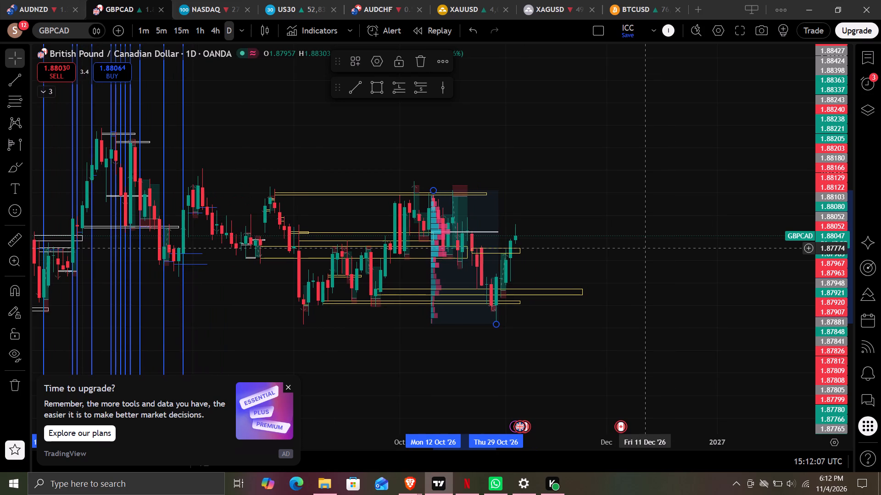
Draw a rectangle zone from 21 October to 11 November between about 1.88122 and 1.88163 on the daily chart.
{"action": "scroll", "coordinate": [647, 247], "scroll_direction": "left", "scroll_amount": 2}
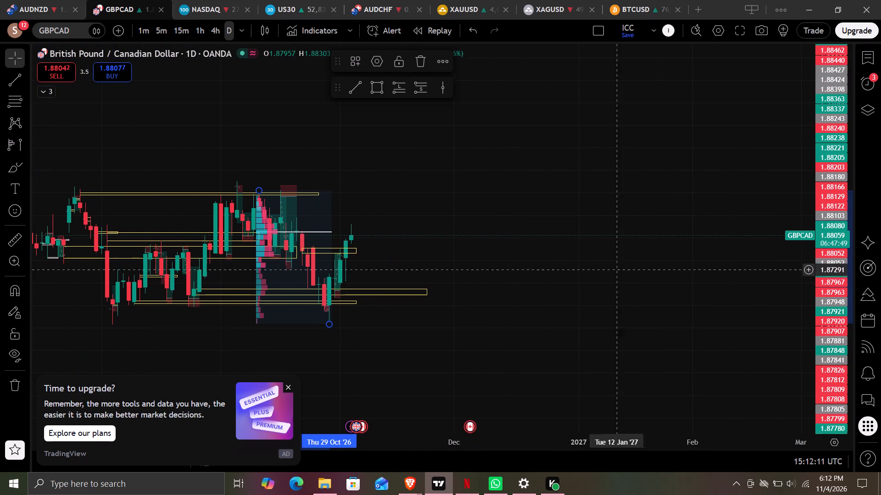
{"action": "left_click_drag", "start_coordinate": [352, 371], "coordinate": [608, 352]}
{"action": "left_click_drag", "start_coordinate": [822, 340], "coordinate": [837, 321]}
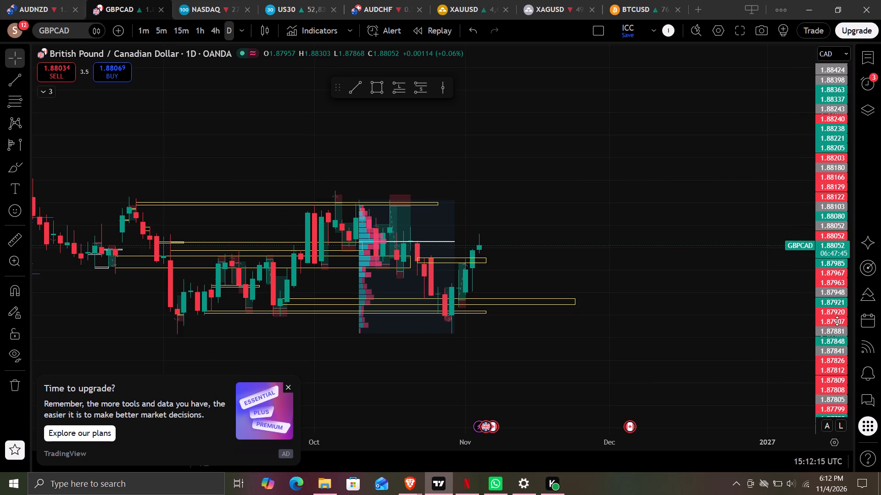
{"action": "left_click_drag", "start_coordinate": [837, 321], "coordinate": [848, 88]}
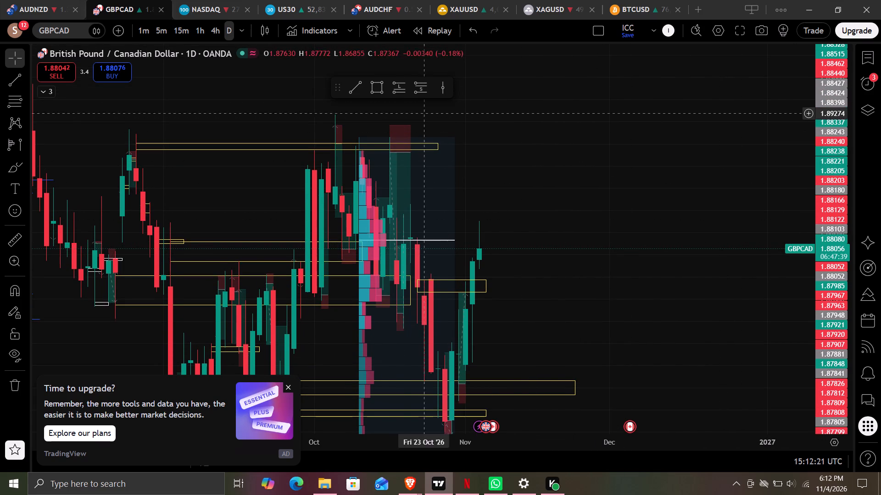
{"action": "left_click", "coordinate": [381, 89]}
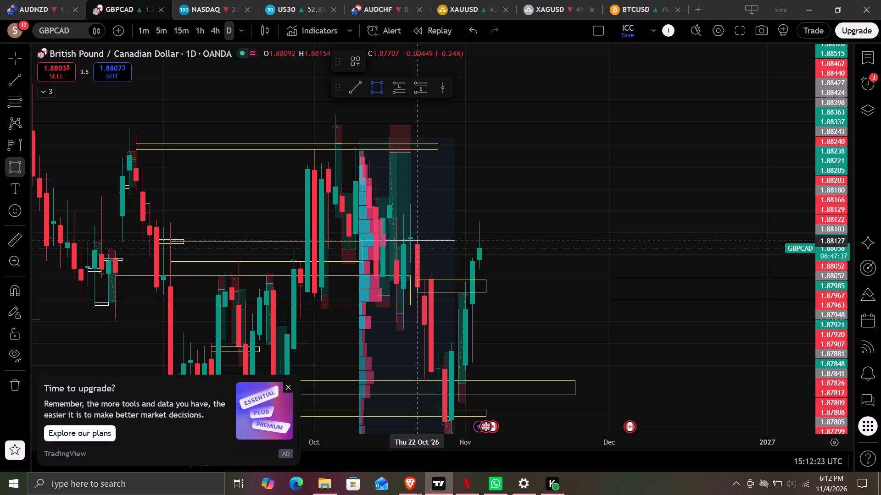
{"action": "left_click", "coordinate": [411, 241]}
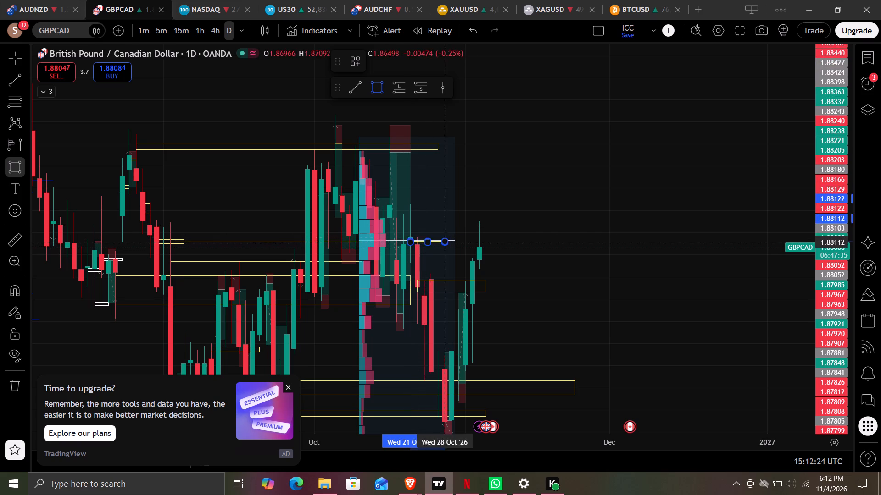
{"action": "left_click", "coordinate": [511, 236]}
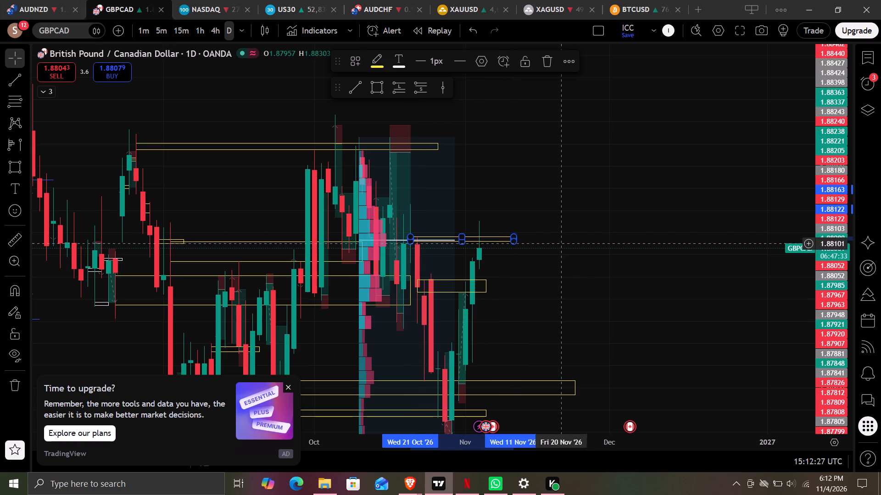
{"action": "left_click", "coordinate": [584, 245]}
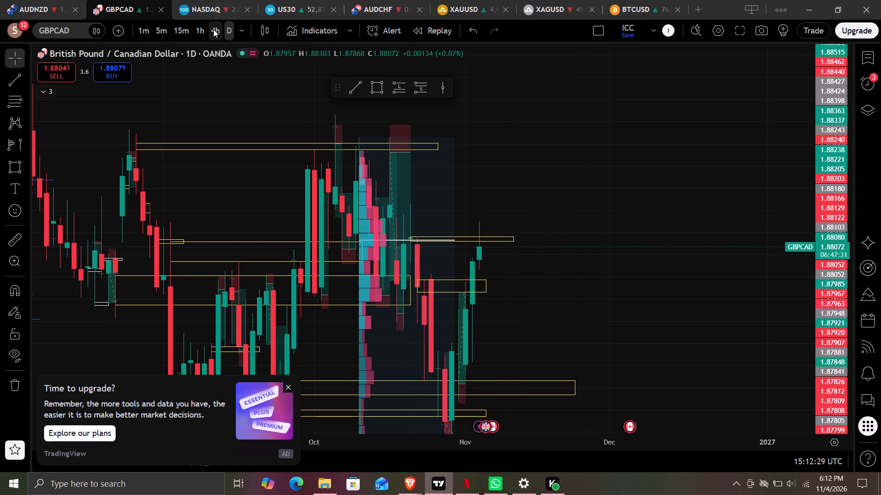
On the 4-hour timeframe, move the new zone's start to the swing-high candle before the late-October decline, spanning about 1.88241 to 1.88298.
{"action": "left_click", "coordinate": [213, 29]}
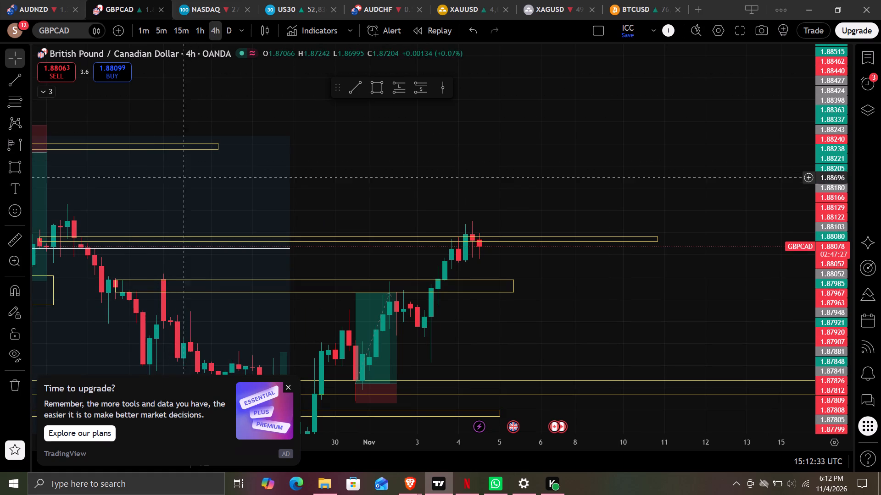
{"action": "left_click_drag", "start_coordinate": [318, 181], "coordinate": [537, 146]}
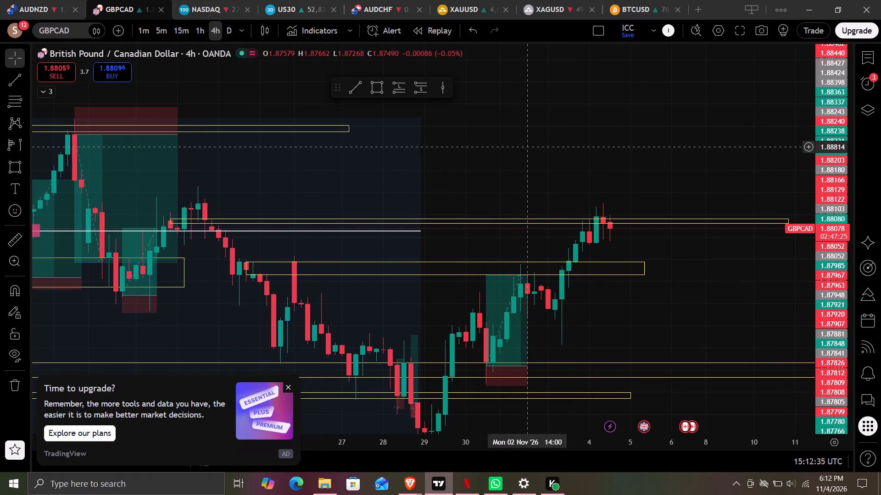
{"action": "left_click_drag", "start_coordinate": [537, 146], "coordinate": [650, 151]}
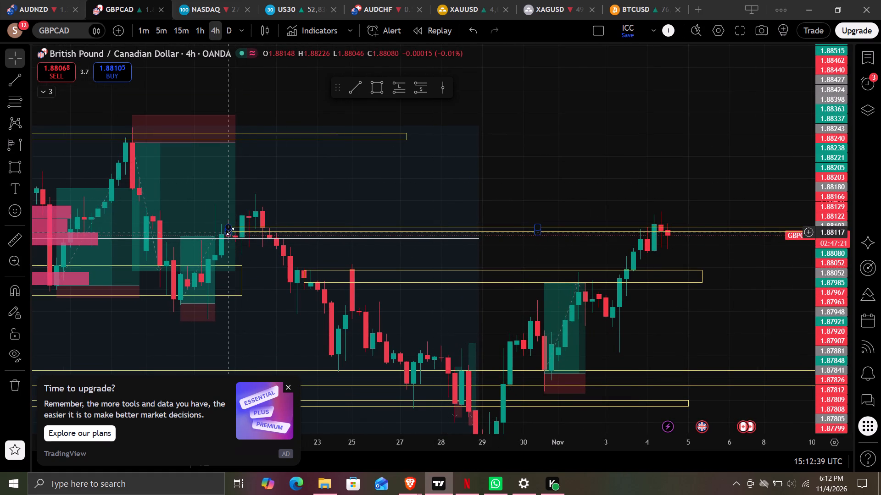
{"action": "left_click_drag", "start_coordinate": [230, 231], "coordinate": [252, 209]}
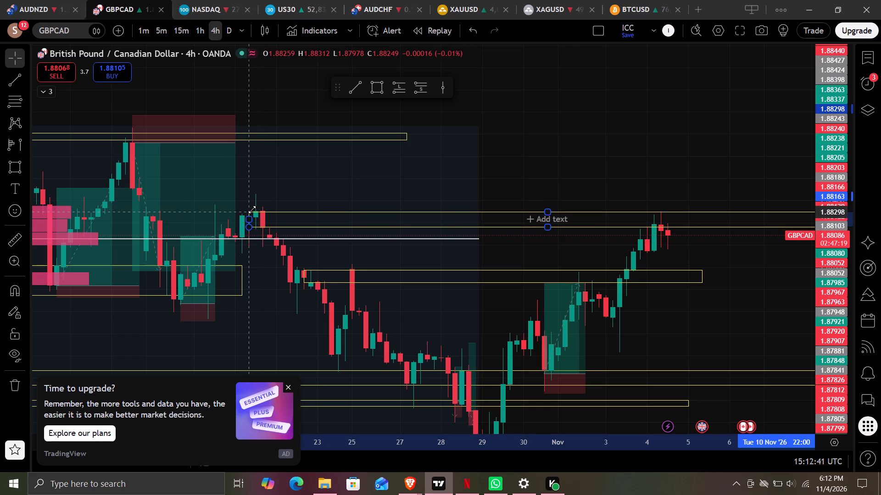
{"action": "left_click_drag", "start_coordinate": [252, 209], "coordinate": [255, 210]}
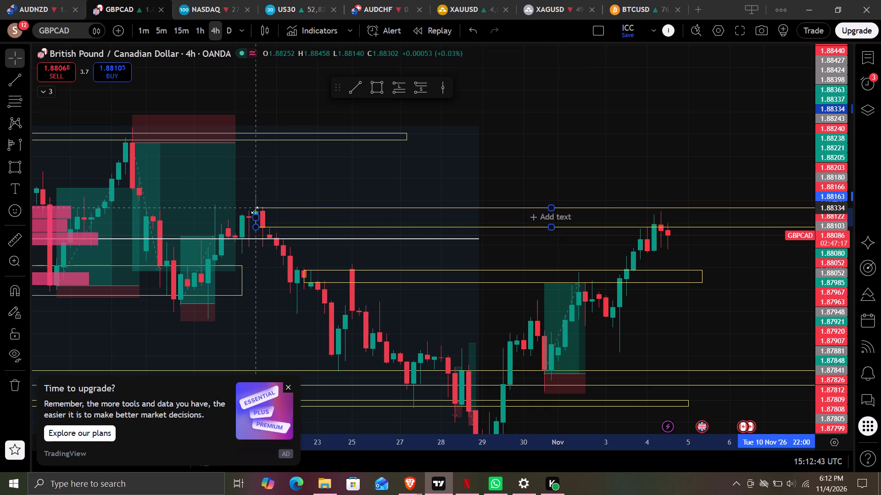
{"action": "left_click_drag", "start_coordinate": [255, 210], "coordinate": [255, 212]}
{"action": "left_click", "coordinate": [323, 174]}
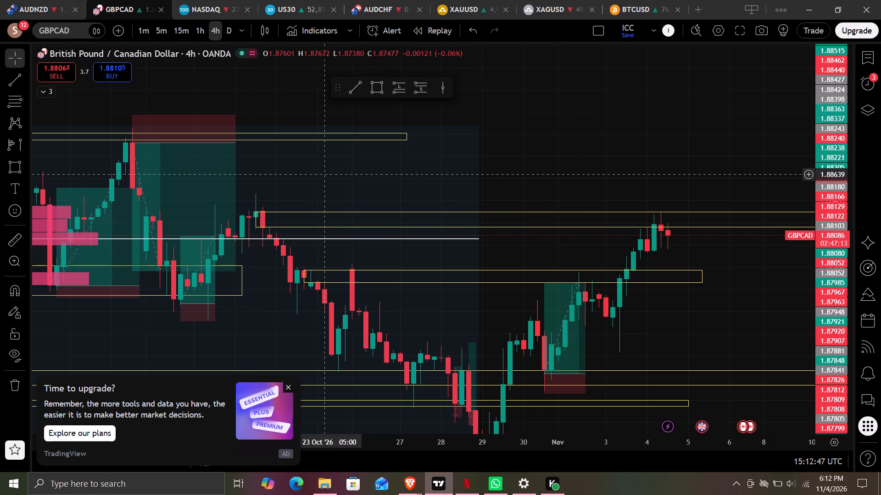
{"action": "left_click_drag", "start_coordinate": [255, 226], "coordinate": [254, 216]}
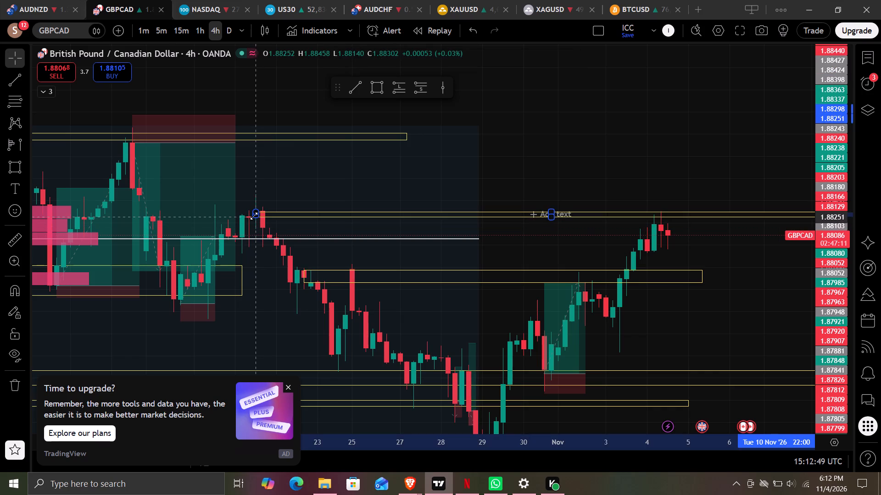
{"action": "left_click_drag", "start_coordinate": [254, 216], "coordinate": [253, 218]}
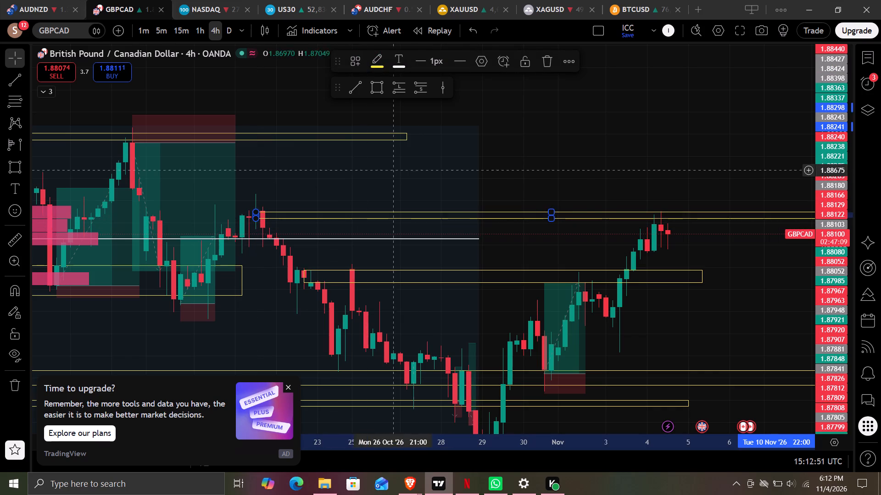
{"action": "left_click", "coordinate": [487, 170]}
Examine how GBPCAD reacts to the adjusted zone on the 5-minute timeframe across 4 November.
{"action": "left_click_drag", "start_coordinate": [555, 173], "coordinate": [433, 140]}
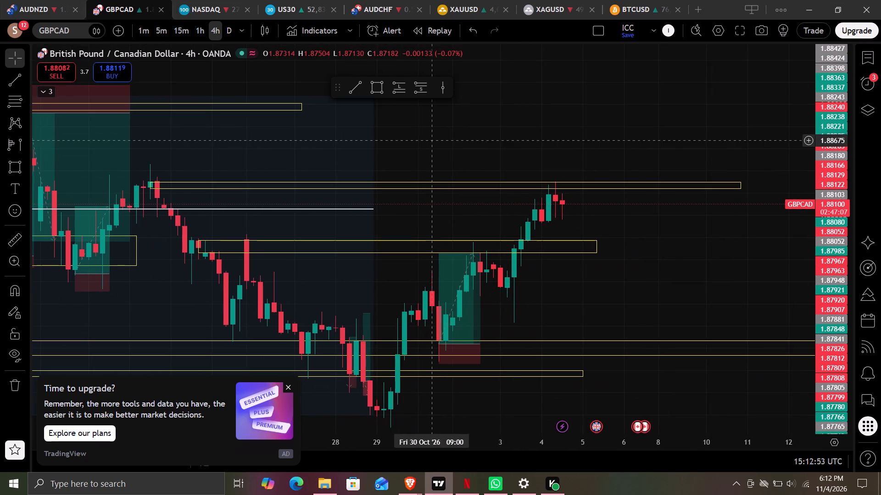
{"action": "left_click_drag", "start_coordinate": [825, 299], "coordinate": [818, 209]}
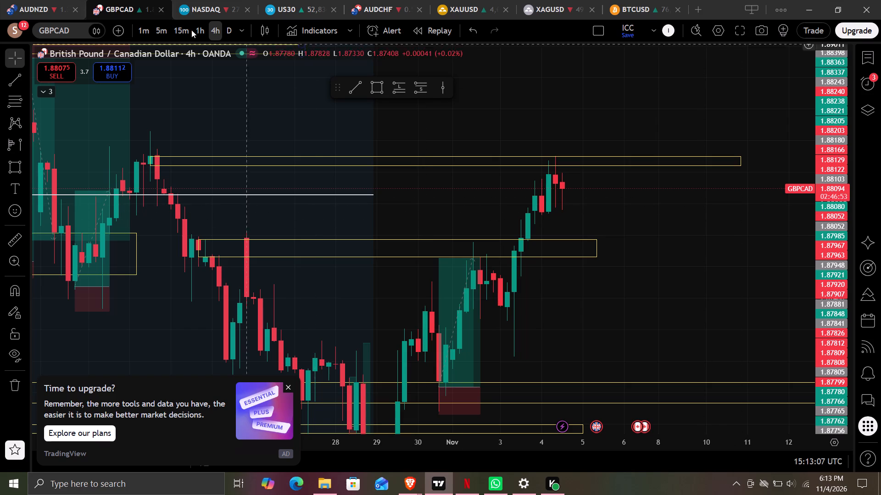
{"action": "left_click", "coordinate": [162, 29]}
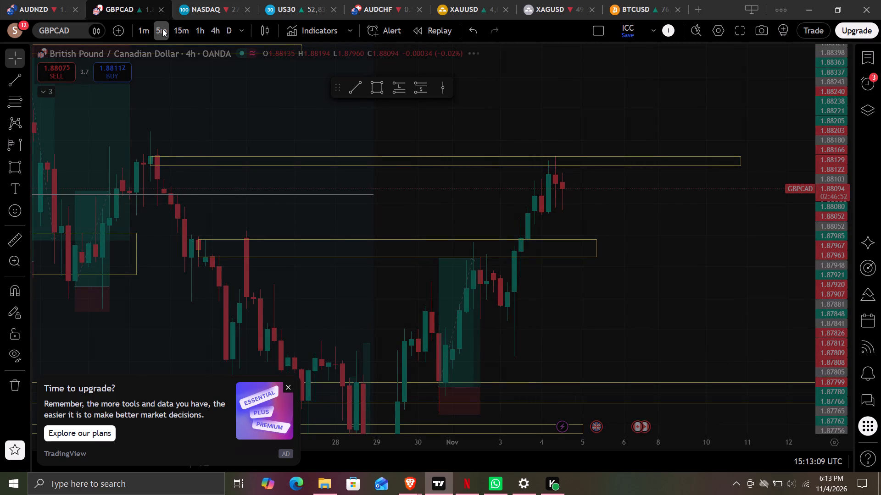
{"action": "left_click_drag", "start_coordinate": [195, 193], "coordinate": [593, 209]}
{"action": "left_click_drag", "start_coordinate": [386, 230], "coordinate": [681, 248]}
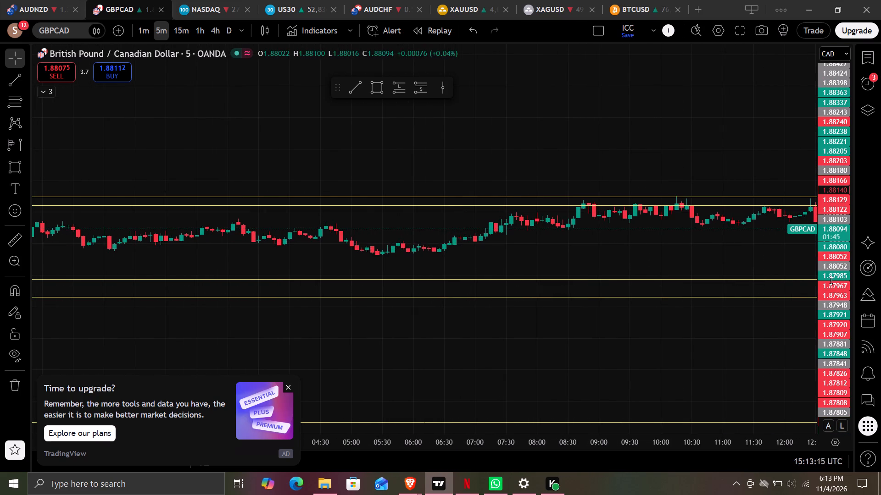
{"action": "left_click_drag", "start_coordinate": [833, 291], "coordinate": [880, 35]}
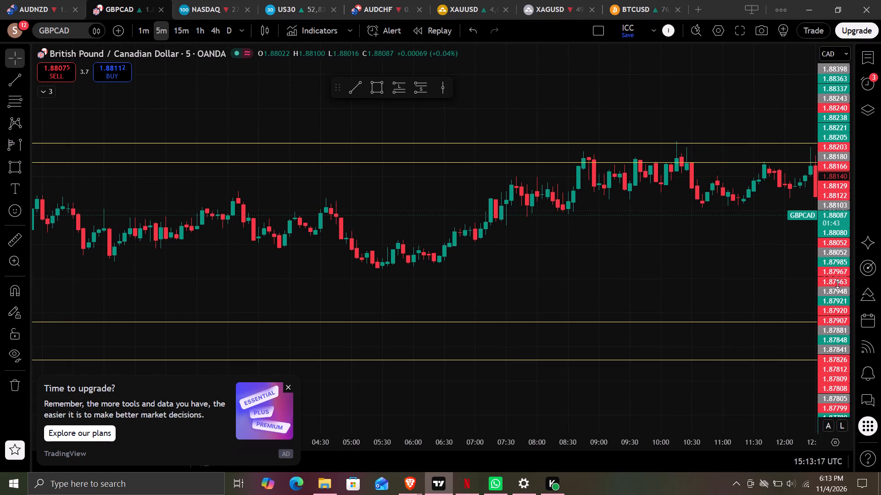
{"action": "left_click_drag", "start_coordinate": [837, 285], "coordinate": [851, 99]}
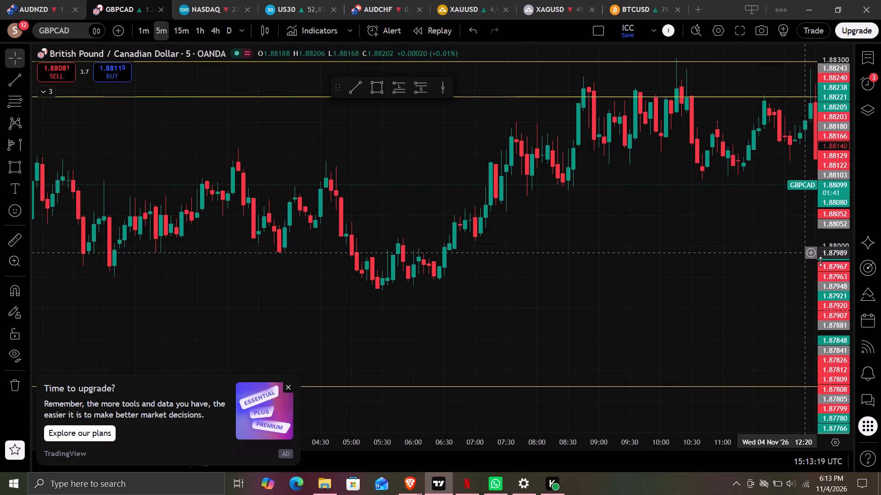
{"action": "left_click_drag", "start_coordinate": [825, 263], "coordinate": [843, 174]}
{"action": "left_click_drag", "start_coordinate": [701, 164], "coordinate": [696, 312]}
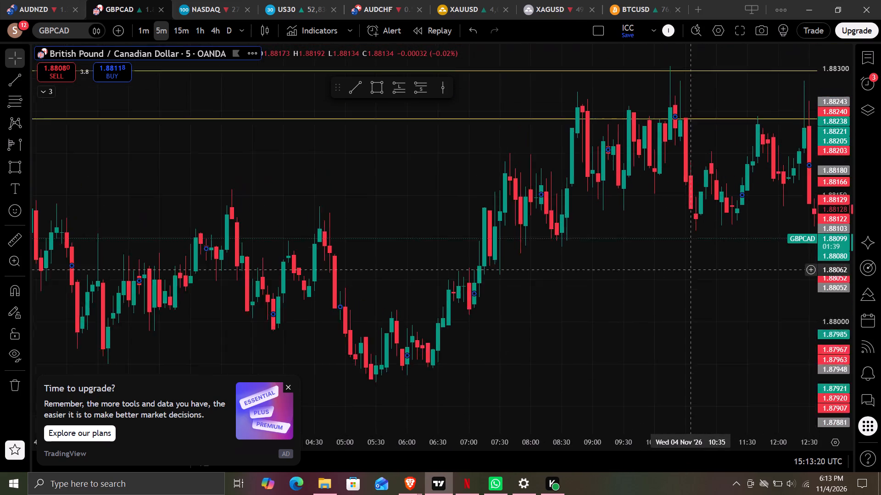
{"action": "left_click_drag", "start_coordinate": [696, 312], "coordinate": [699, 335]}
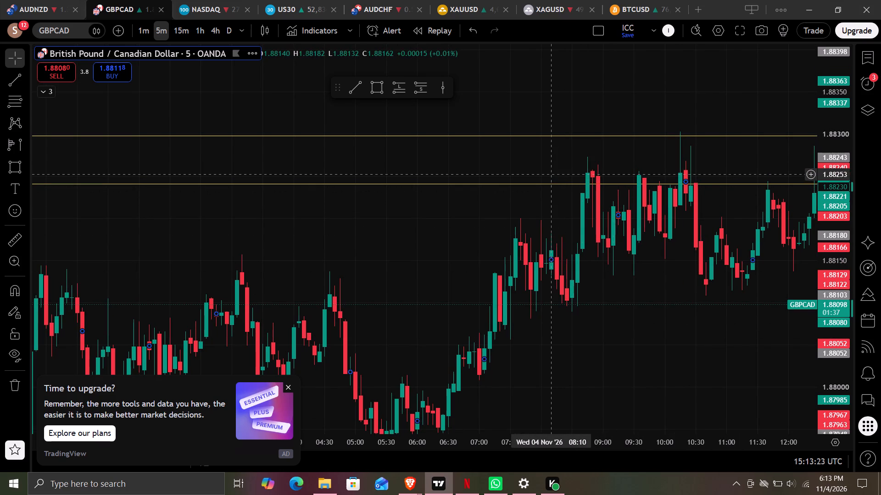
{"action": "left_click_drag", "start_coordinate": [550, 174], "coordinate": [318, 143]}
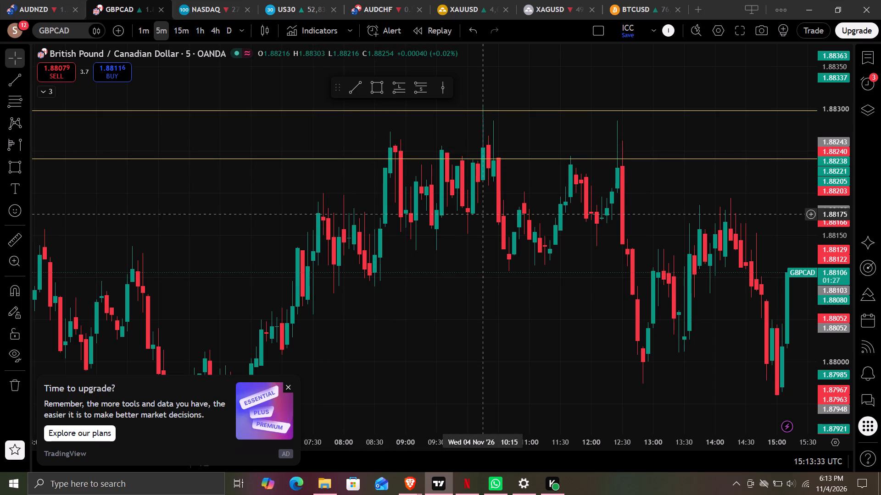
{"action": "left_click_drag", "start_coordinate": [483, 215], "coordinate": [379, 244]}
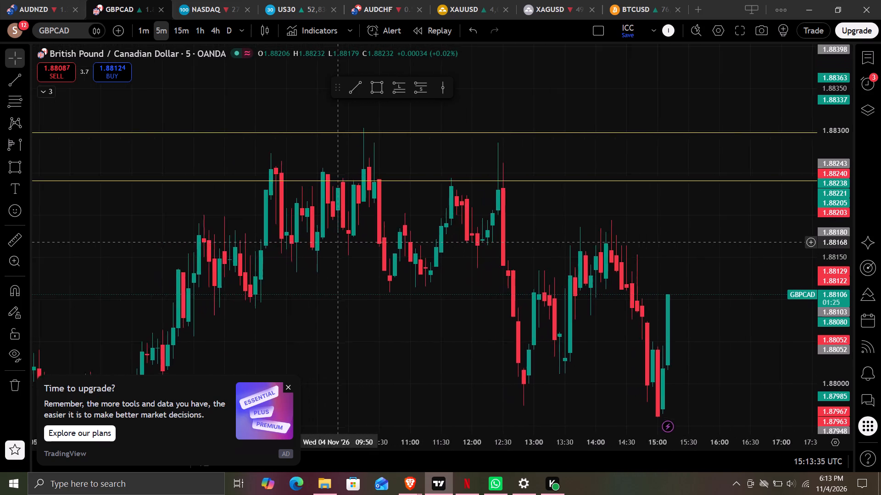
{"action": "left_click_drag", "start_coordinate": [379, 244], "coordinate": [380, 244]}
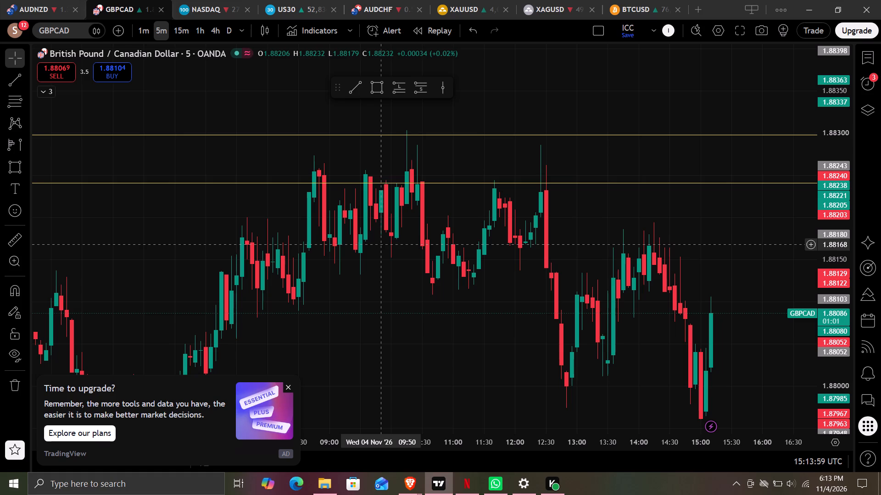
Place a short position at the 10:20 candle on 4 November with entry at about 1.88233, stop 1.88308 and target 1.88158.
{"action": "left_click", "coordinate": [421, 88]}
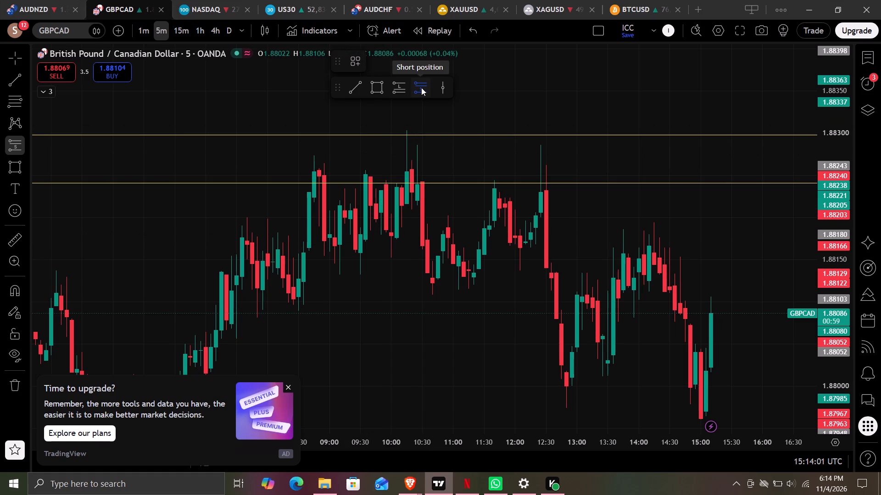
{"action": "left_click", "coordinate": [410, 189]}
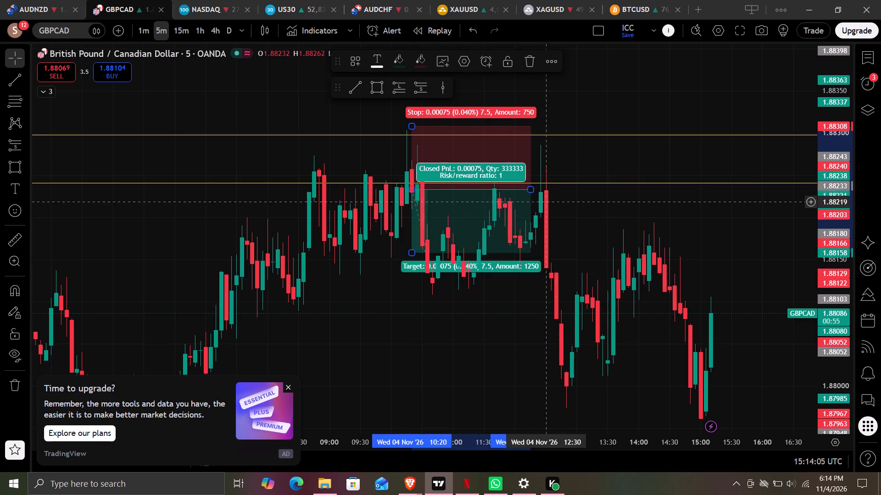
{"action": "left_click_drag", "start_coordinate": [579, 223], "coordinate": [341, 234]}
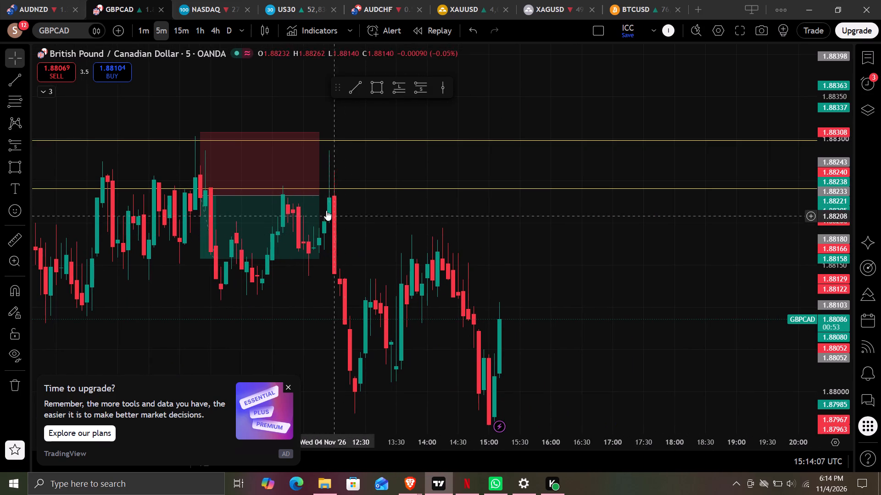
Extend the short position's end to 17:00 on 4 November and lower its target to about 1.87945.
{"action": "left_click_drag", "start_coordinate": [318, 195], "coordinate": [614, 193]}
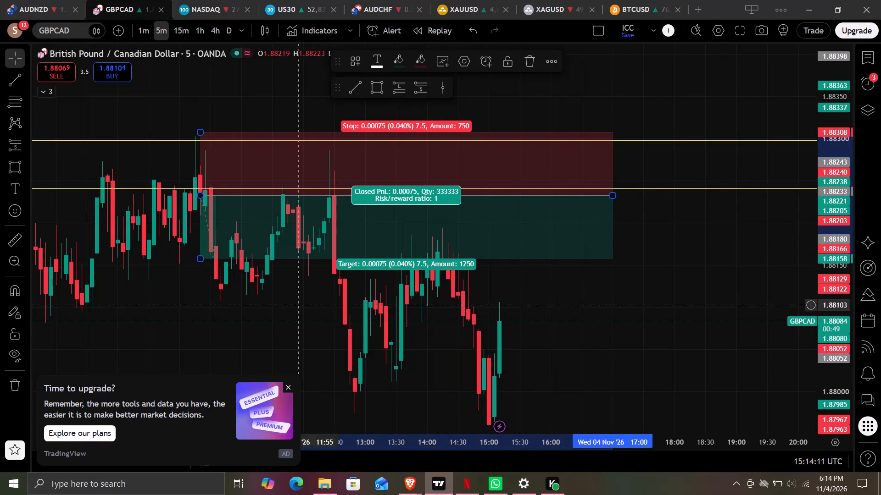
{"action": "left_click_drag", "start_coordinate": [259, 325], "coordinate": [614, 202]}
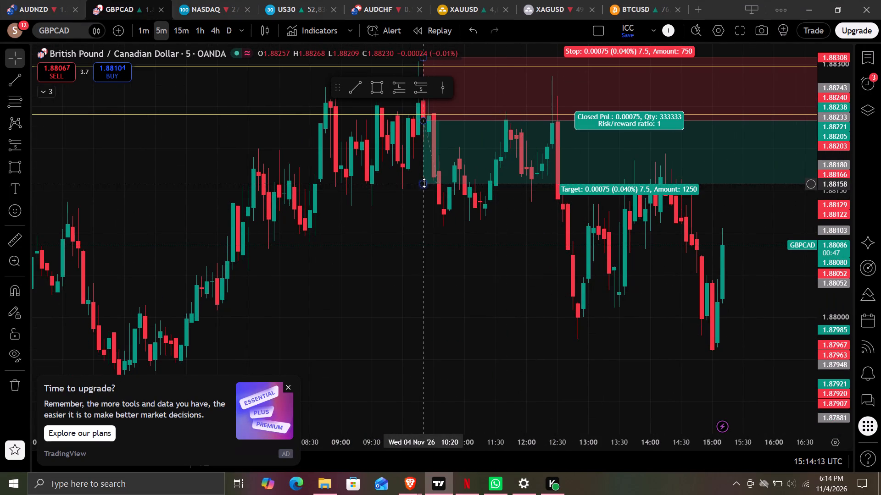
{"action": "left_click_drag", "start_coordinate": [424, 183], "coordinate": [395, 339]}
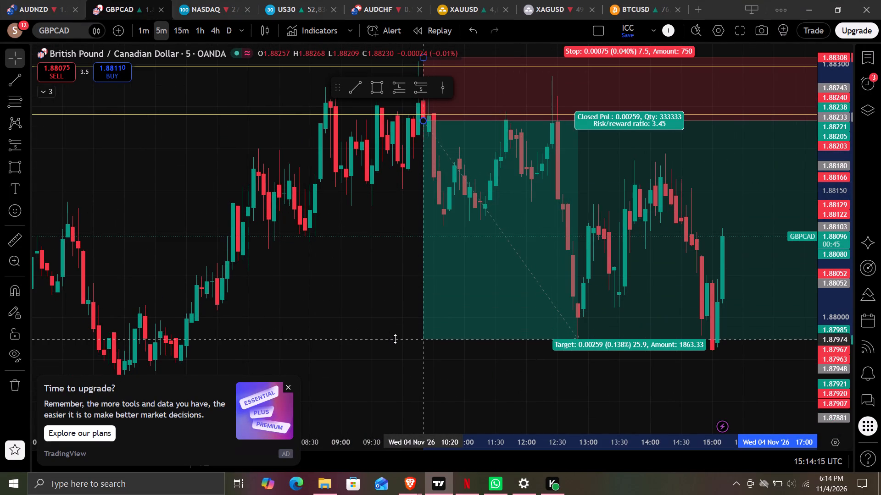
{"action": "left_click_drag", "start_coordinate": [395, 339], "coordinate": [377, 355]}
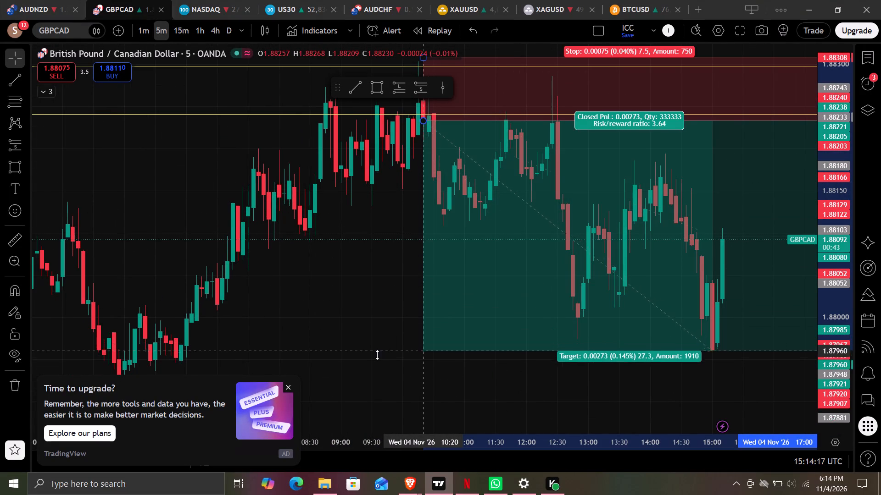
{"action": "left_click_drag", "start_coordinate": [377, 355], "coordinate": [372, 363]}
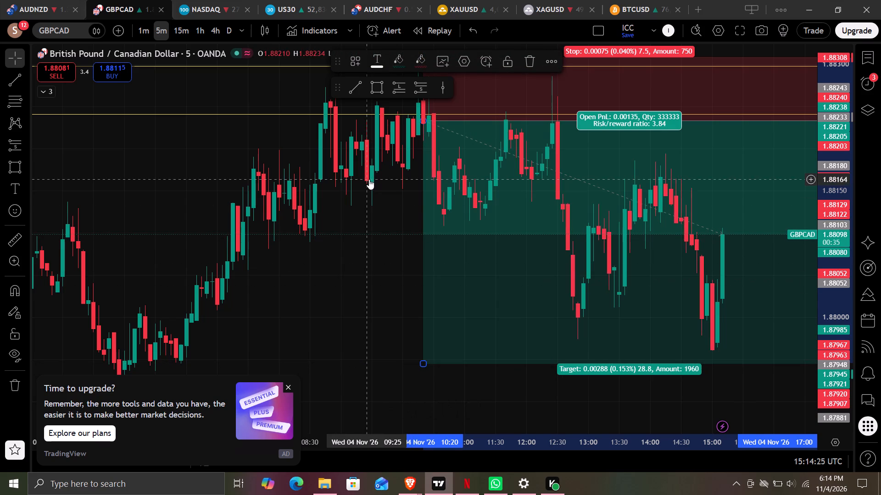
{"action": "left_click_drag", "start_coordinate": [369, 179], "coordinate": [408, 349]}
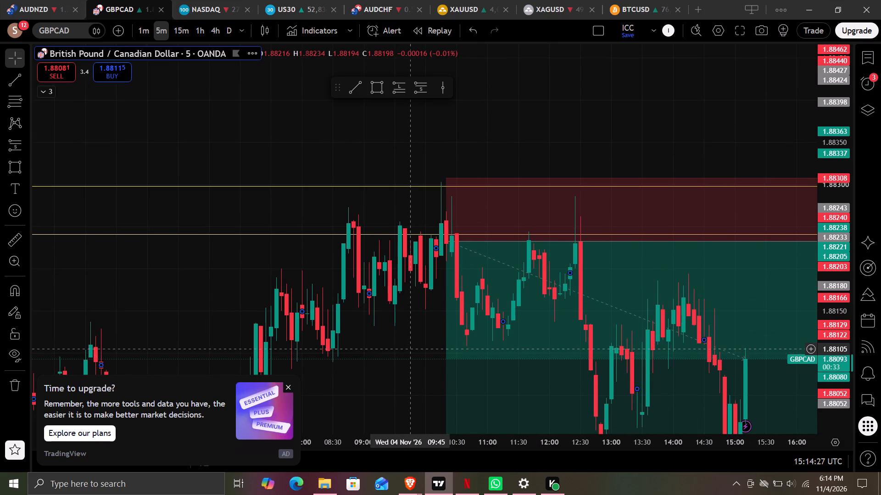
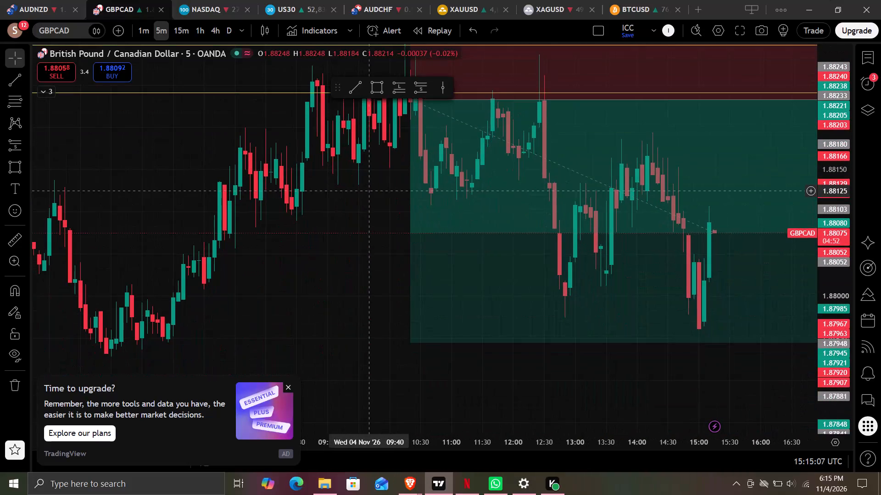
On the 4-hour timeframe, extend the GBPCAD short position's end to 18:00 on 6 November.
{"action": "left_click_drag", "start_coordinate": [358, 320], "coordinate": [355, 295]}
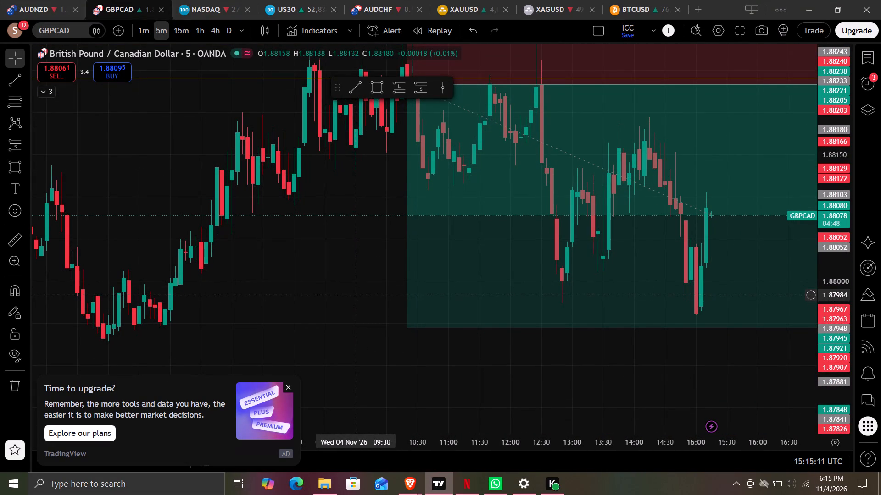
{"action": "left_click", "coordinate": [213, 30]}
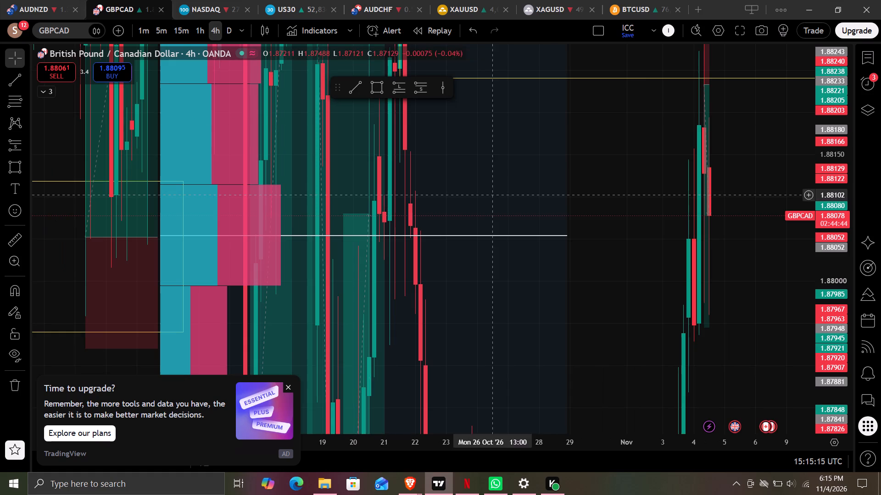
{"action": "left_click_drag", "start_coordinate": [841, 127], "coordinate": [831, 476]}
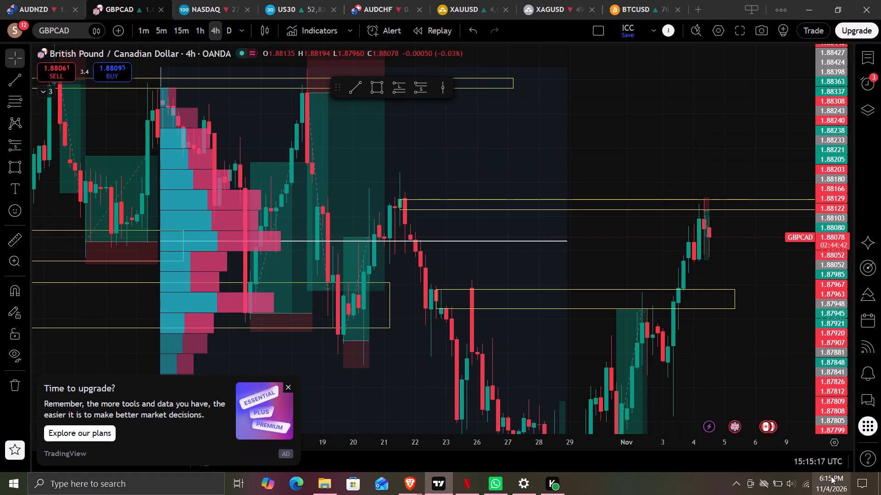
{"action": "left_click_drag", "start_coordinate": [782, 271], "coordinate": [742, 261]}
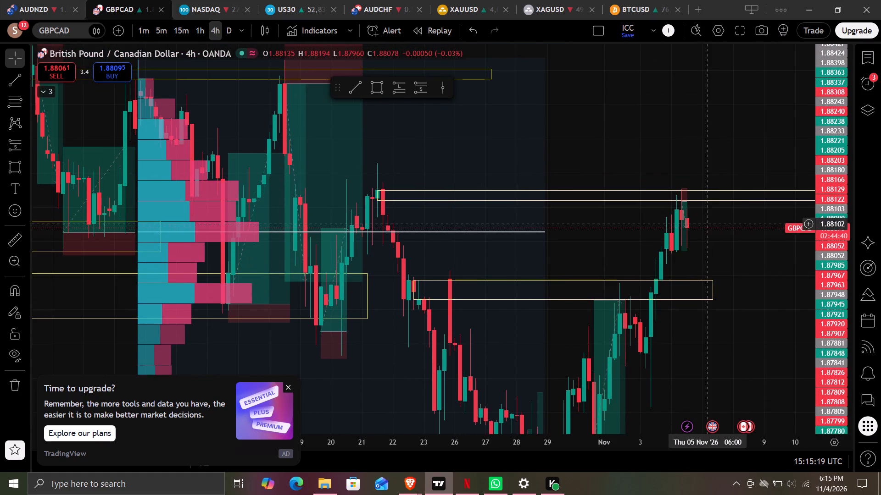
{"action": "left_click_drag", "start_coordinate": [689, 200], "coordinate": [752, 202]}
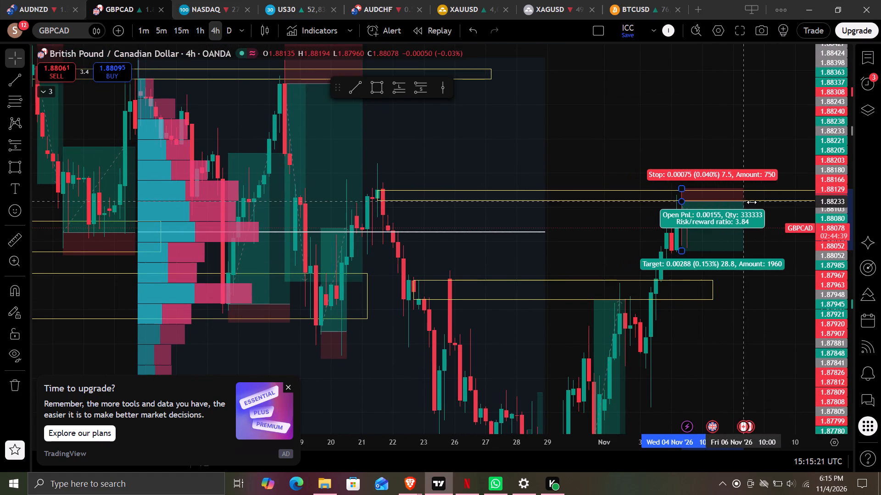
{"action": "left_click_drag", "start_coordinate": [752, 202], "coordinate": [752, 202]}
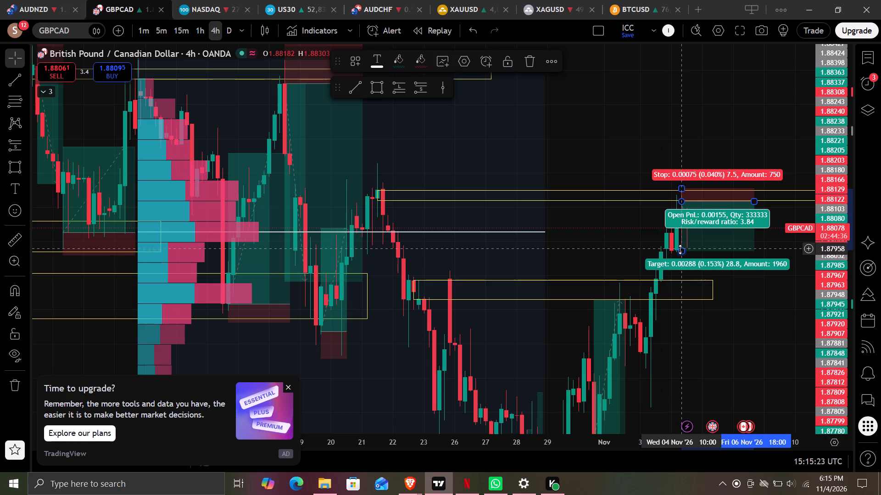
Lower the short position's target to about 1.87814, just above the yellow zone beneath it.
{"action": "left_click_drag", "start_coordinate": [680, 249], "coordinate": [670, 278]}
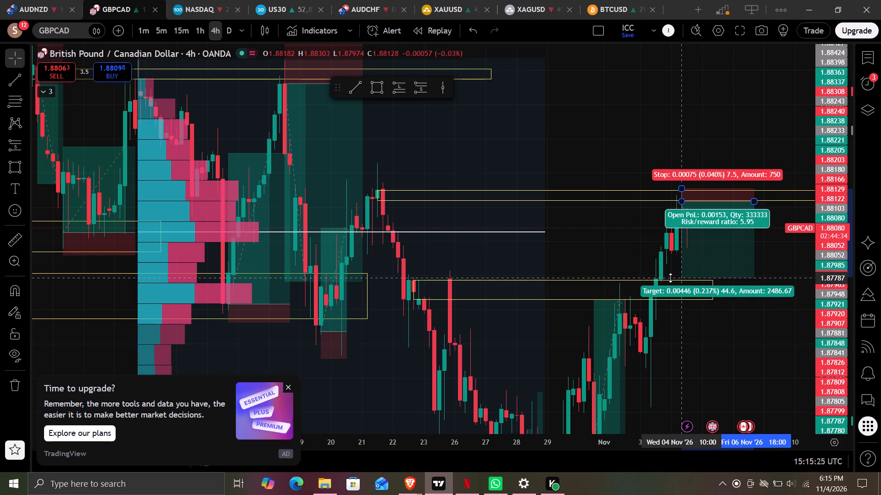
{"action": "left_click_drag", "start_coordinate": [670, 278], "coordinate": [664, 280]}
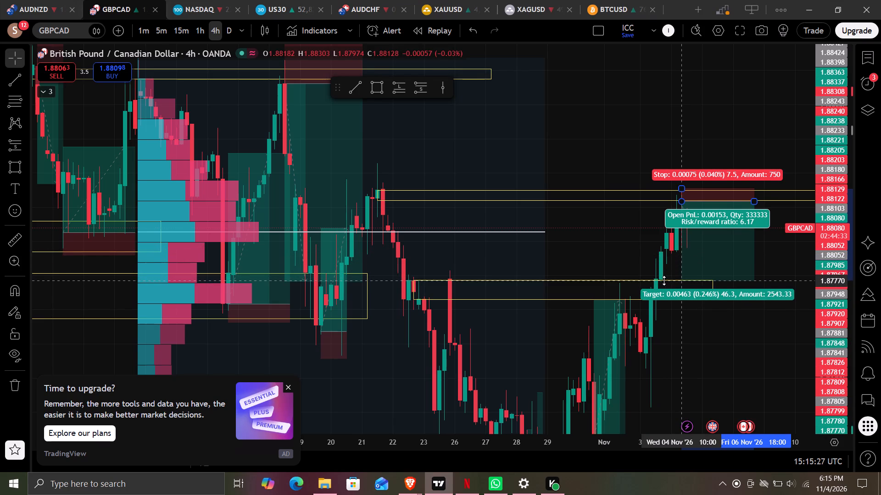
{"action": "left_click_drag", "start_coordinate": [664, 280], "coordinate": [664, 280]}
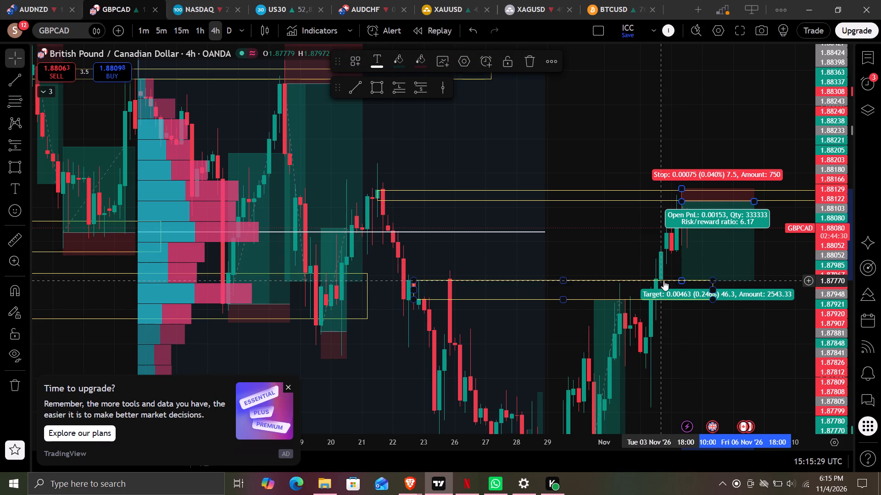
{"action": "left_click_drag", "start_coordinate": [681, 279], "coordinate": [682, 260]}
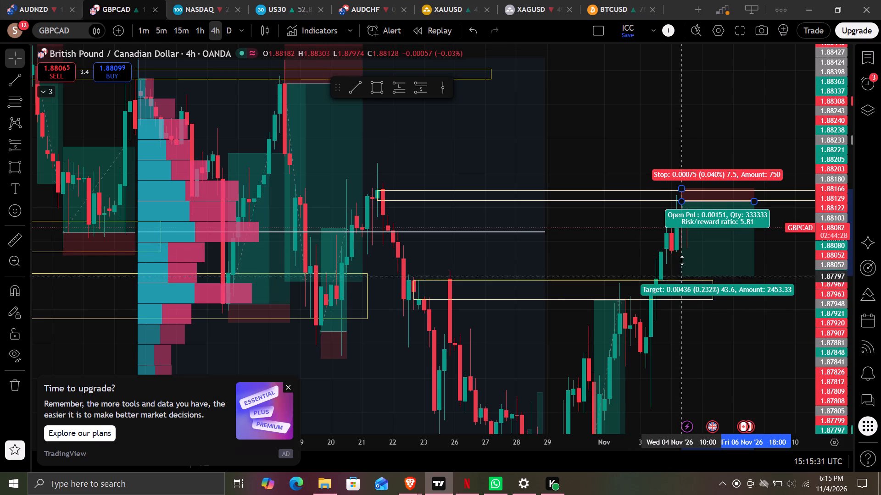
{"action": "left_click_drag", "start_coordinate": [682, 260], "coordinate": [672, 268]}
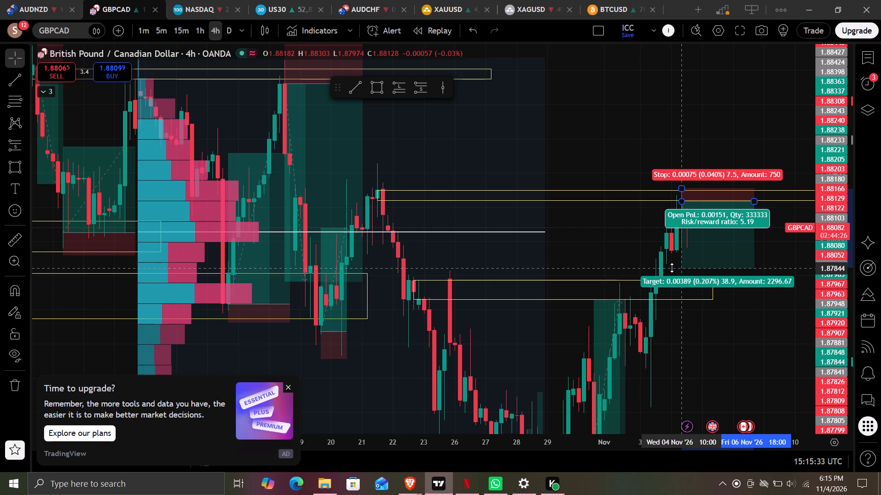
{"action": "left_click_drag", "start_coordinate": [672, 268], "coordinate": [670, 274]}
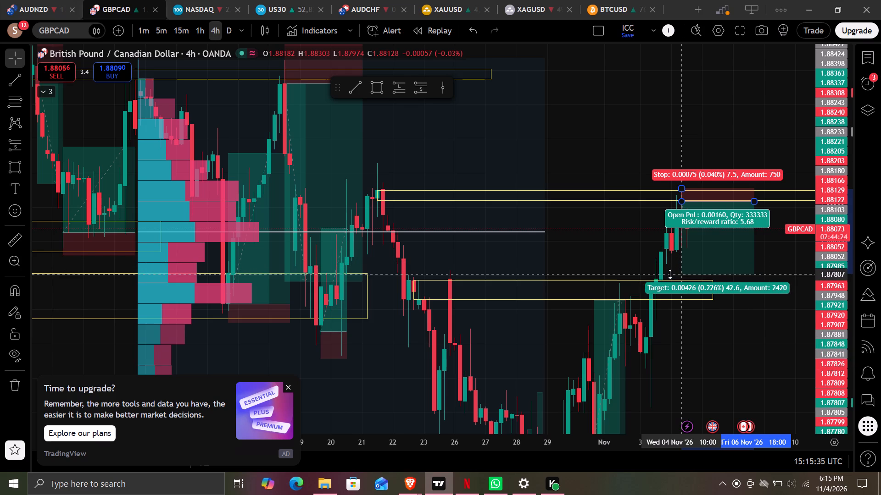
{"action": "left_click_drag", "start_coordinate": [670, 274], "coordinate": [669, 274]}
{"action": "left_click_drag", "start_coordinate": [669, 274], "coordinate": [670, 273]}
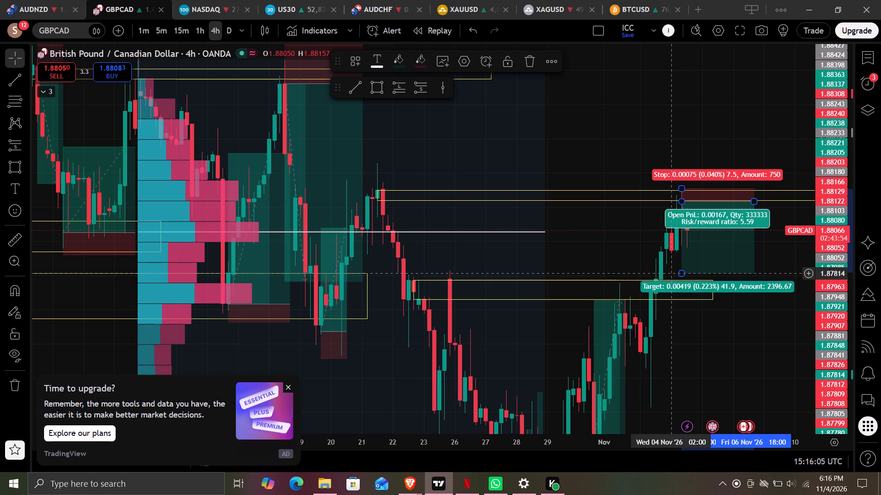
{"action": "left_click", "coordinate": [621, 102]}
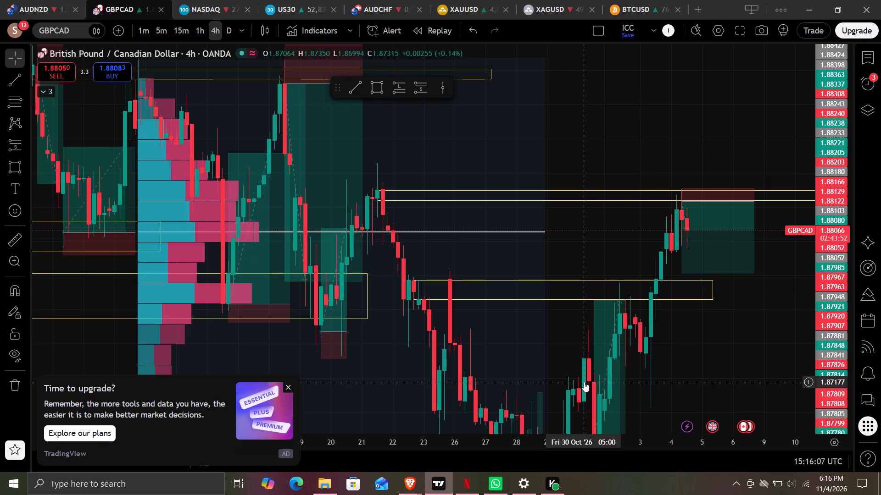
Switch to the NASDAQ chart and restore its data connection.
{"action": "left_click", "coordinate": [223, 0]}
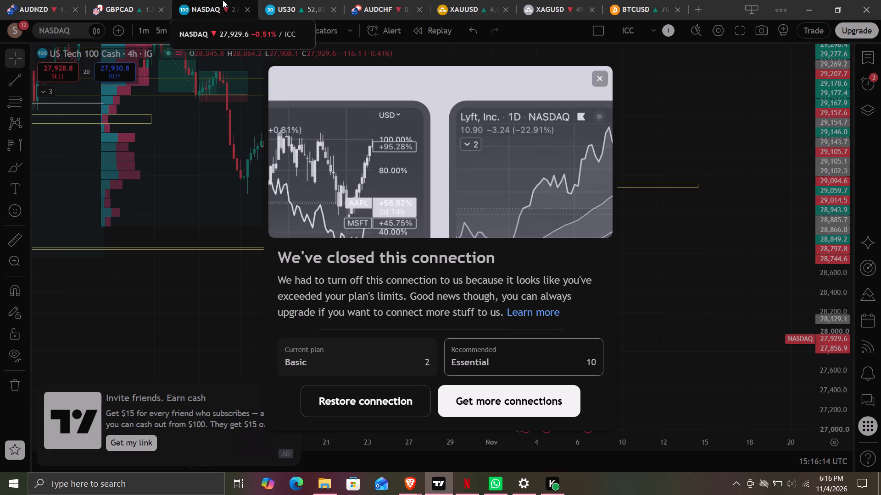
{"action": "left_click", "coordinate": [387, 396]}
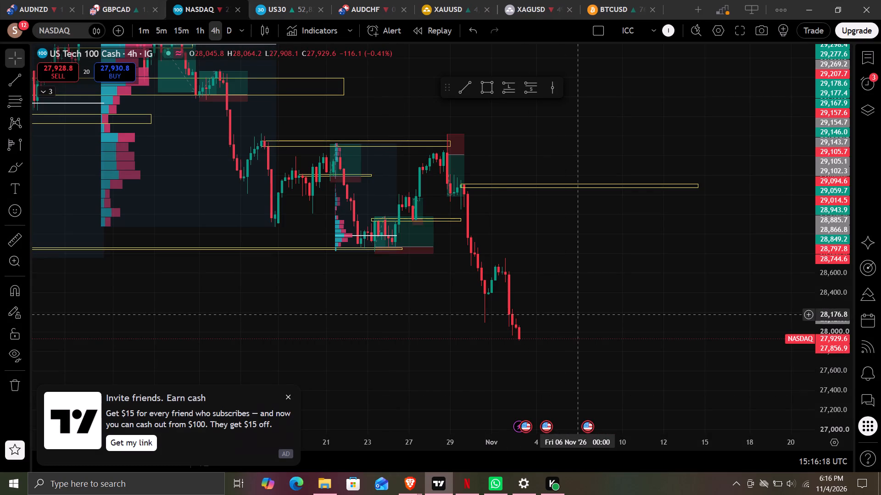
Examine NASDAQ's recent price action against its marked zones on the 4-hour and daily timeframes.
{"action": "left_click_drag", "start_coordinate": [578, 314], "coordinate": [576, 286]}
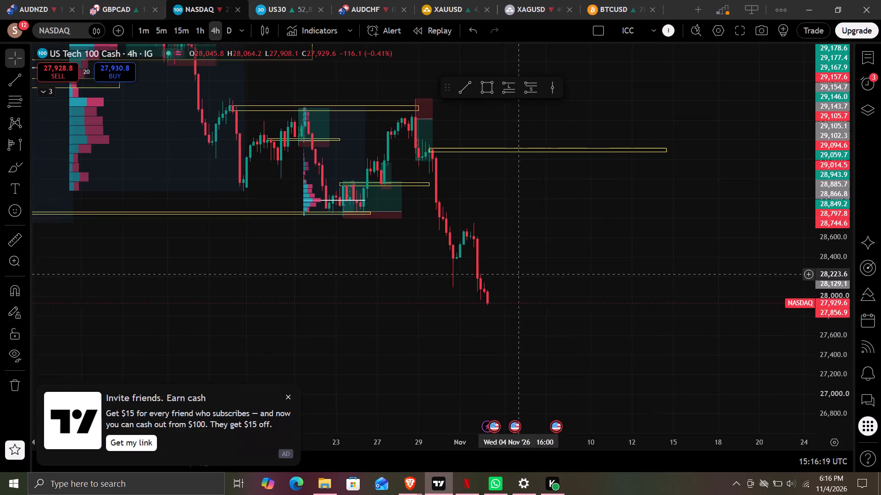
{"action": "left_click_drag", "start_coordinate": [576, 286], "coordinate": [666, 304]}
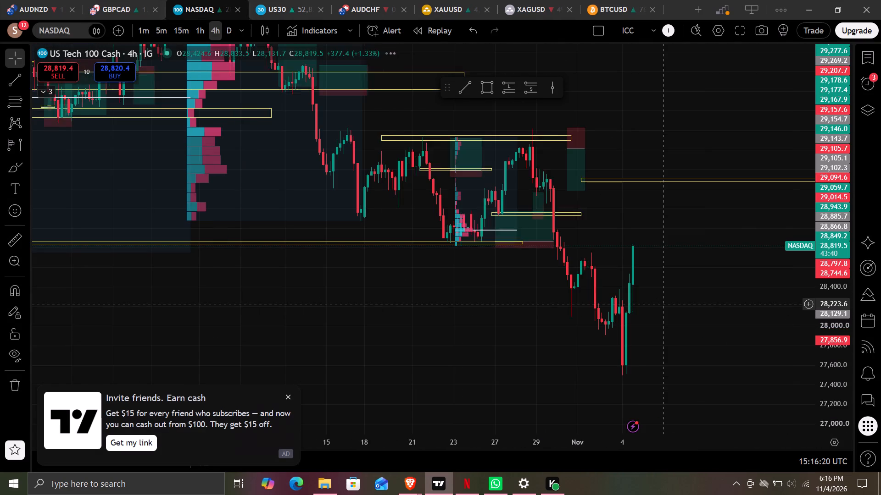
{"action": "left_click_drag", "start_coordinate": [536, 323], "coordinate": [644, 297]}
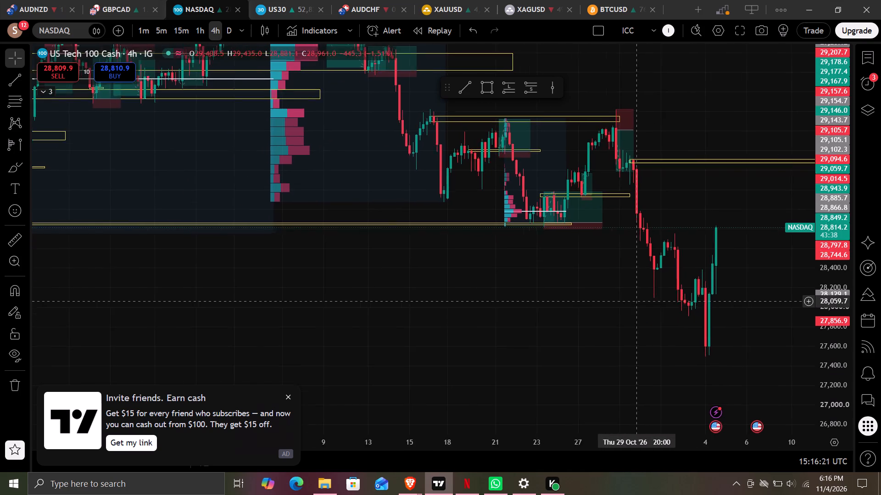
{"action": "left_click_drag", "start_coordinate": [644, 297], "coordinate": [645, 297]}
{"action": "left_click", "coordinate": [228, 31]}
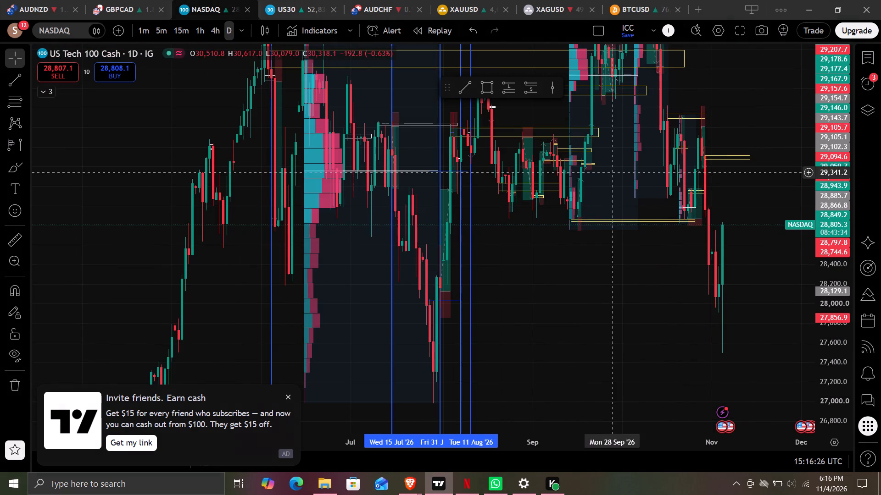
{"action": "left_click_drag", "start_coordinate": [765, 243], "coordinate": [714, 215]}
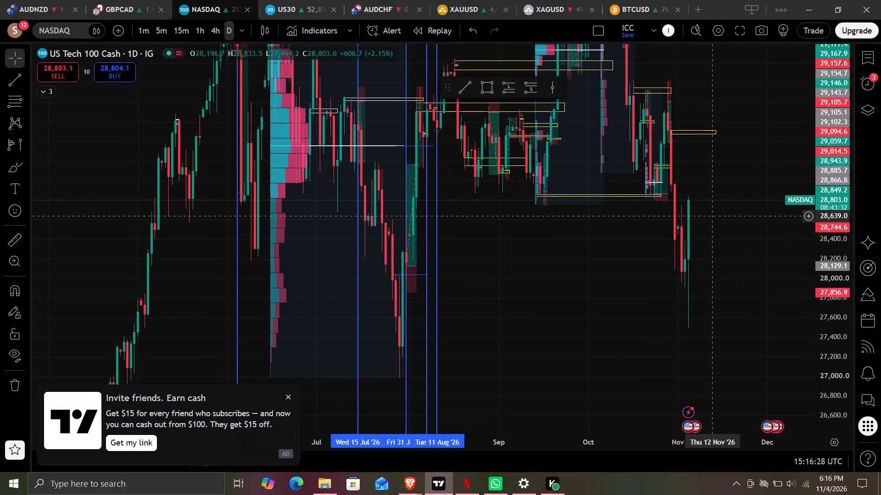
{"action": "left_click_drag", "start_coordinate": [714, 215], "coordinate": [593, 239]}
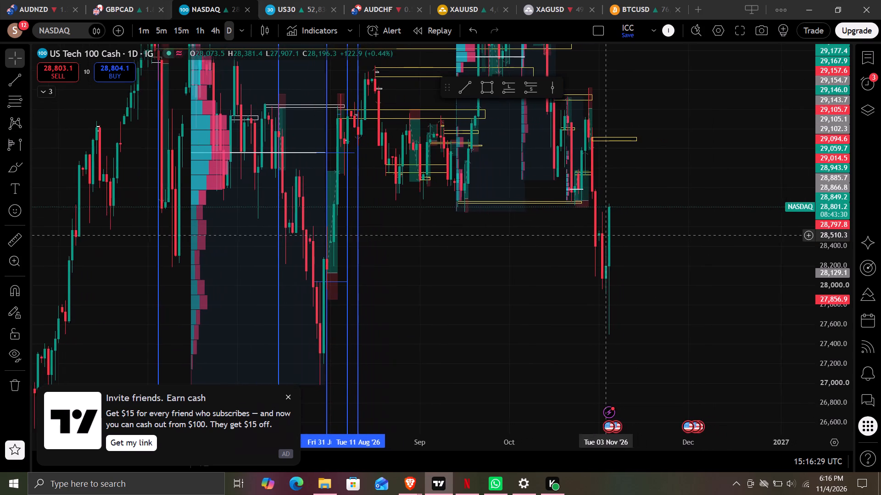
{"action": "left_click_drag", "start_coordinate": [593, 239], "coordinate": [561, 257]}
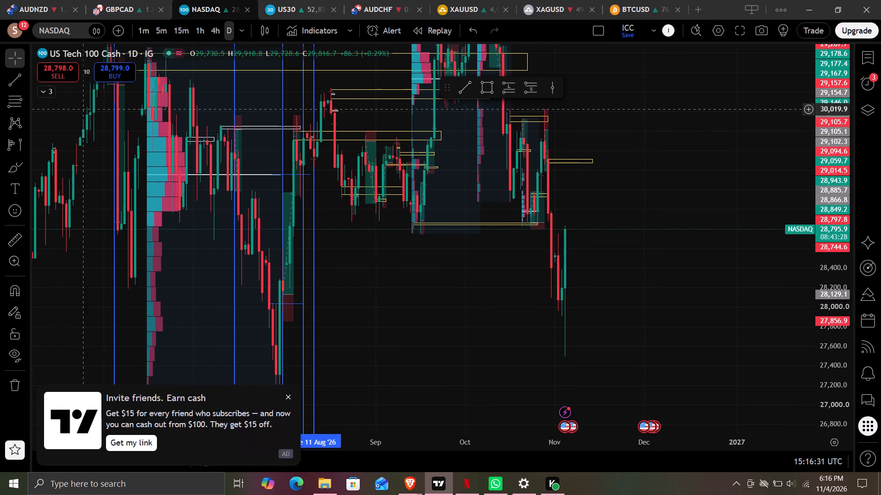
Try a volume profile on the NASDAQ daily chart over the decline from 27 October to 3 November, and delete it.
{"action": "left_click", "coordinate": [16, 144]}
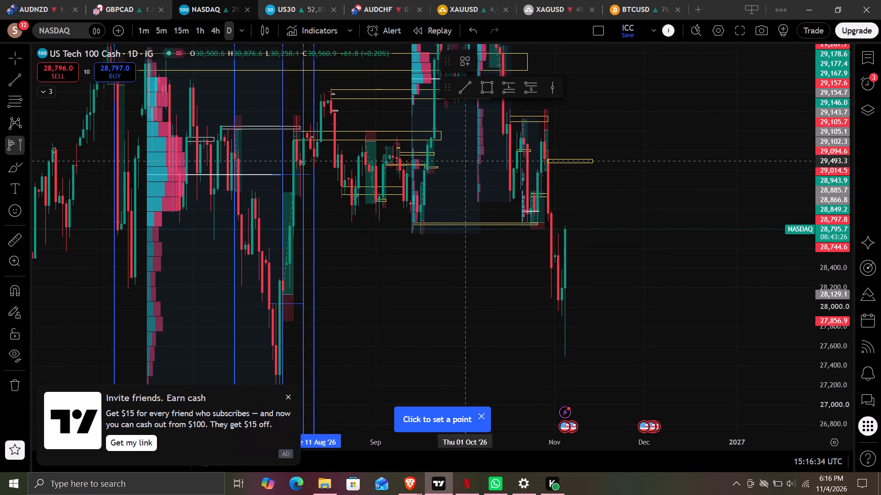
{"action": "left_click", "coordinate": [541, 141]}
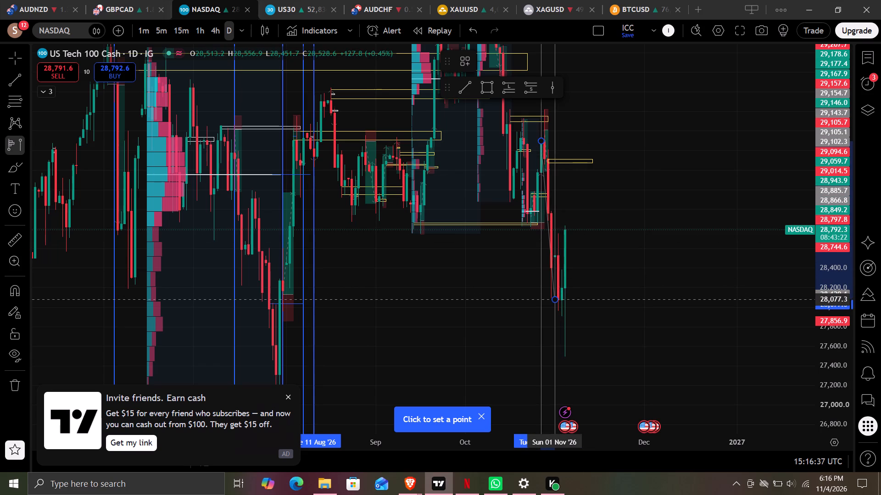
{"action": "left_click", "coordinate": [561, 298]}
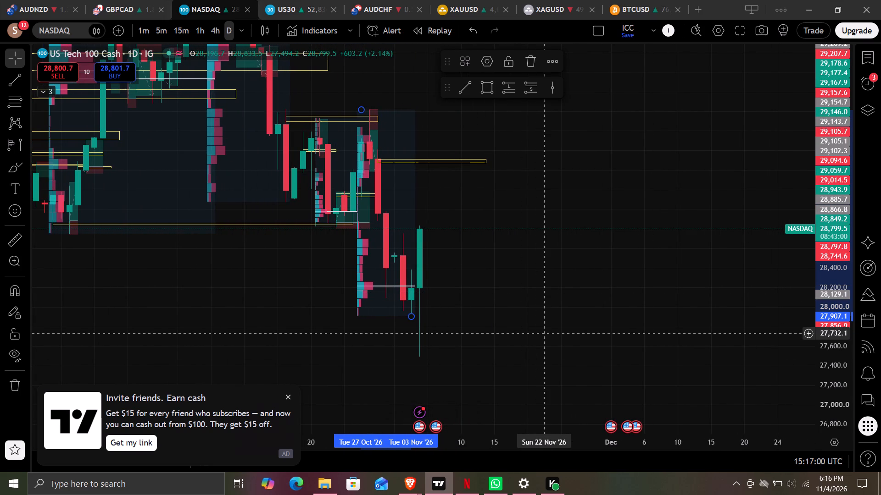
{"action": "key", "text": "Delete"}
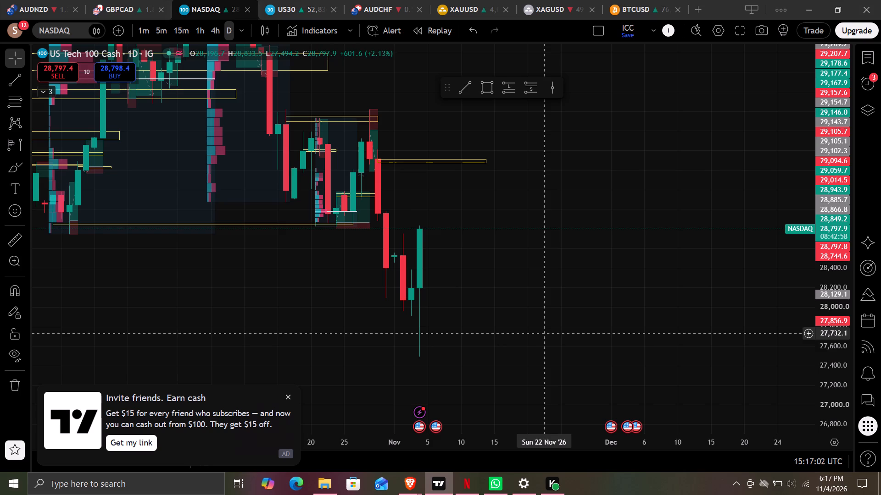
Examine NASDAQ's late-October decline and early-November price action on the 4-hour timeframe.
{"action": "left_click", "coordinate": [212, 30]}
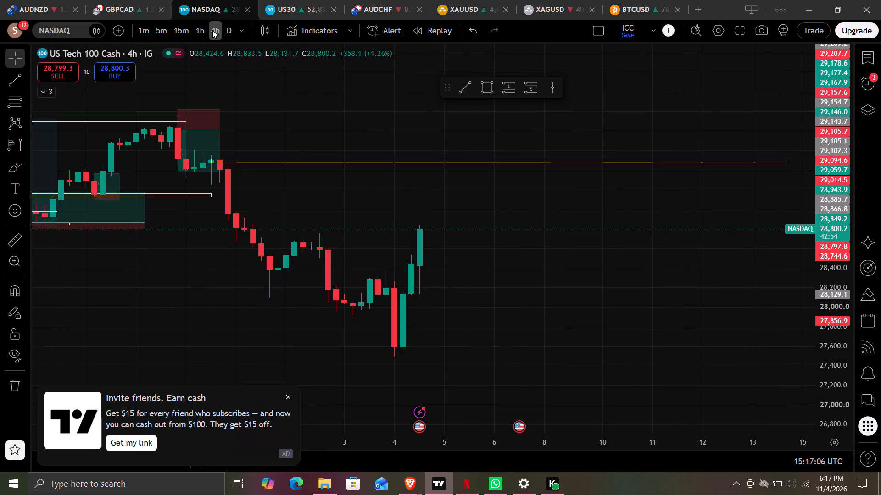
{"action": "left_click_drag", "start_coordinate": [262, 212], "coordinate": [573, 232]}
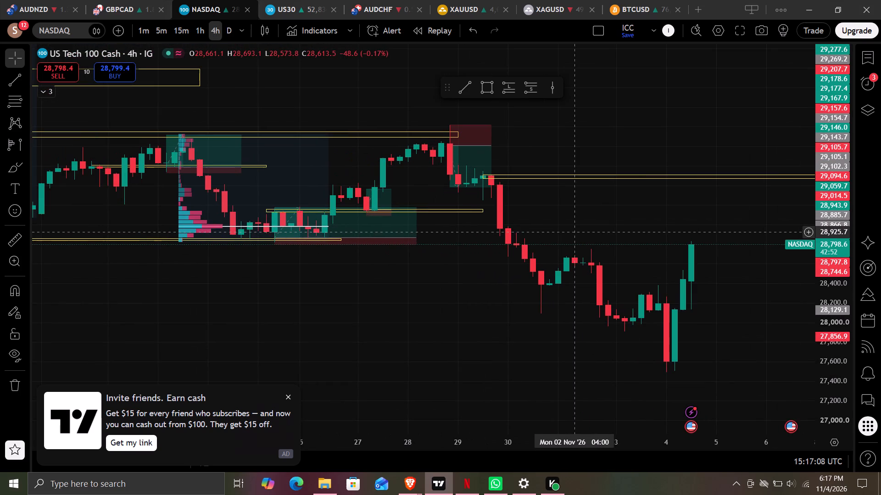
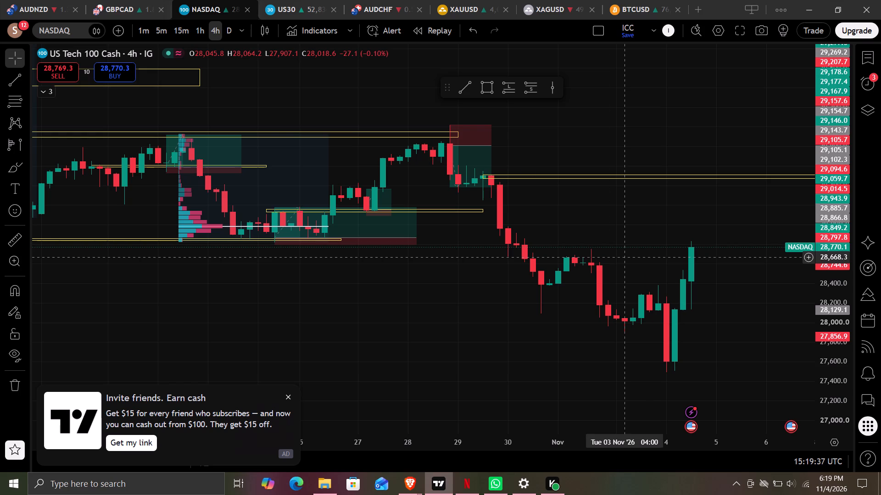
Draw a fixed-range volume profile on the NASDAQ 4-hour chart over the decline from 28 October 16:00 to 4 November 04:00.
{"action": "left_click", "coordinate": [14, 145]}
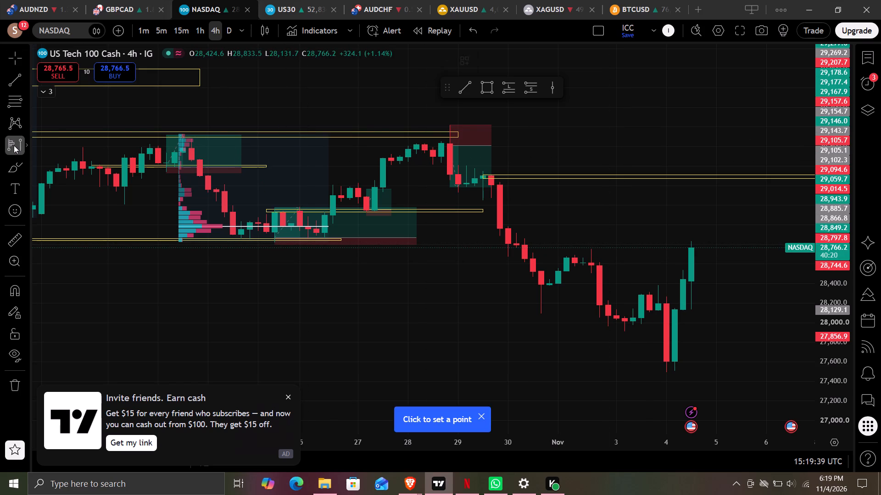
{"action": "left_click", "coordinate": [439, 143]}
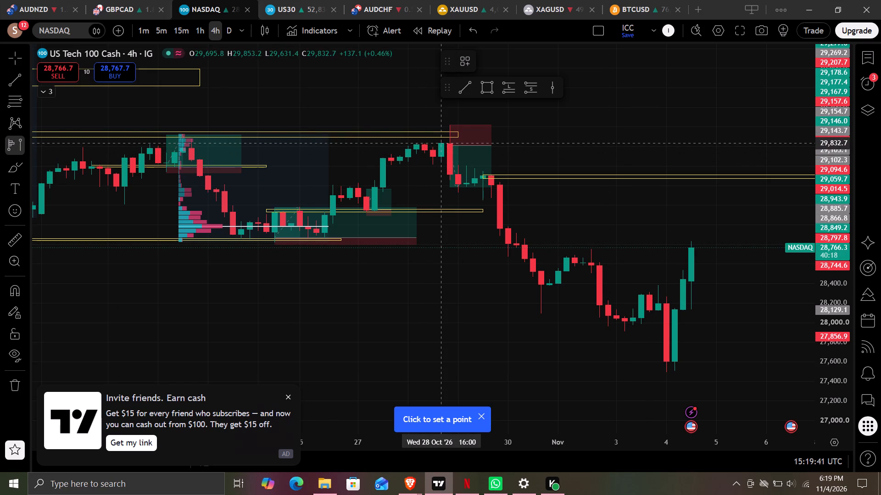
{"action": "left_click", "coordinate": [672, 361]}
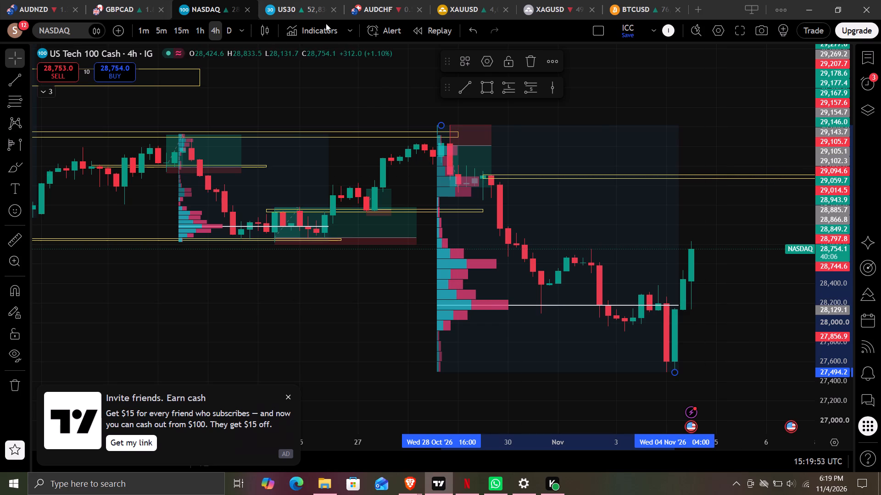
Switch to the US30 chart and restore its data connection.
{"action": "left_click", "coordinate": [307, 2]}
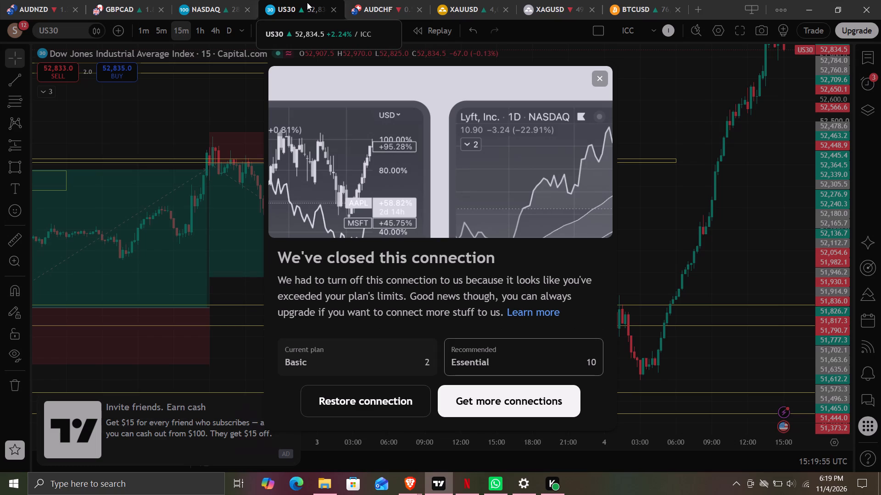
{"action": "left_click", "coordinate": [377, 390]}
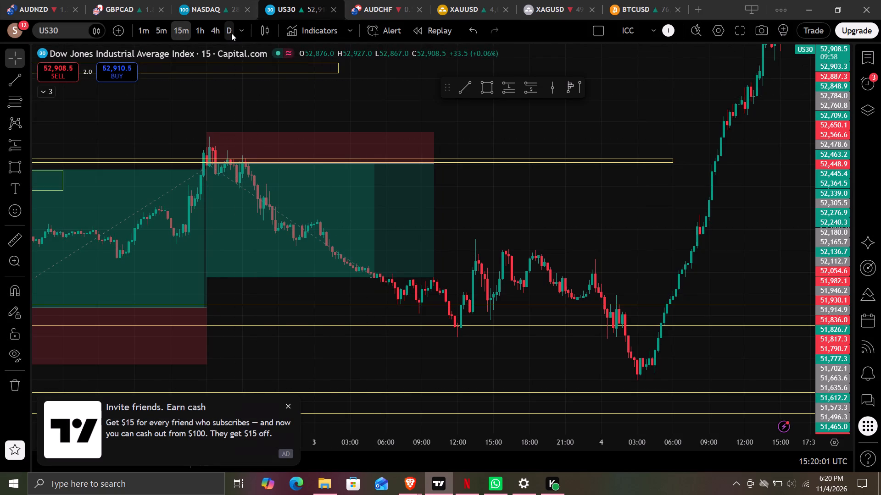
Examine US30's price action from October to early November against its marked zones on the daily and 4-hour timeframes.
{"action": "left_click", "coordinate": [231, 33]}
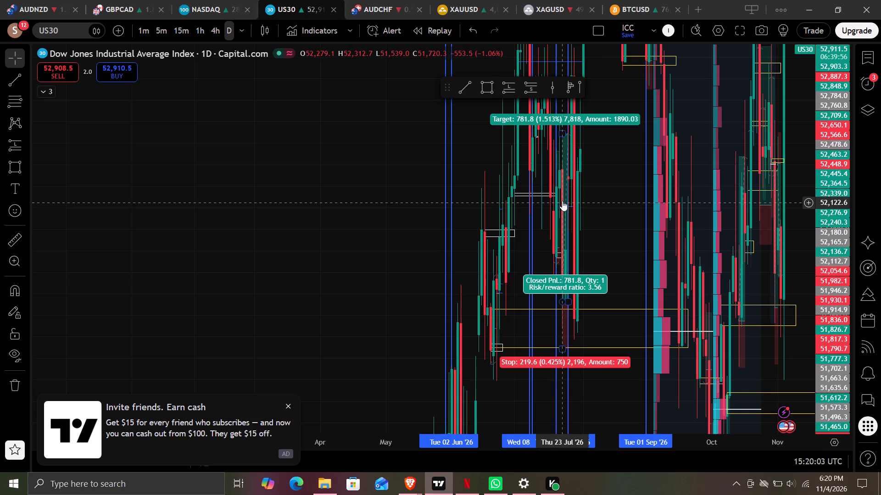
{"action": "left_click_drag", "start_coordinate": [607, 211], "coordinate": [329, 246]}
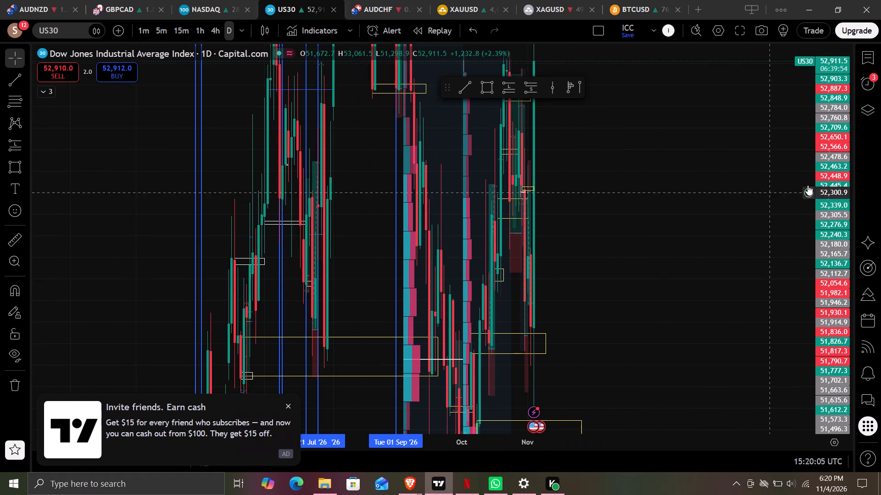
{"action": "left_click_drag", "start_coordinate": [825, 168], "coordinate": [853, 380]}
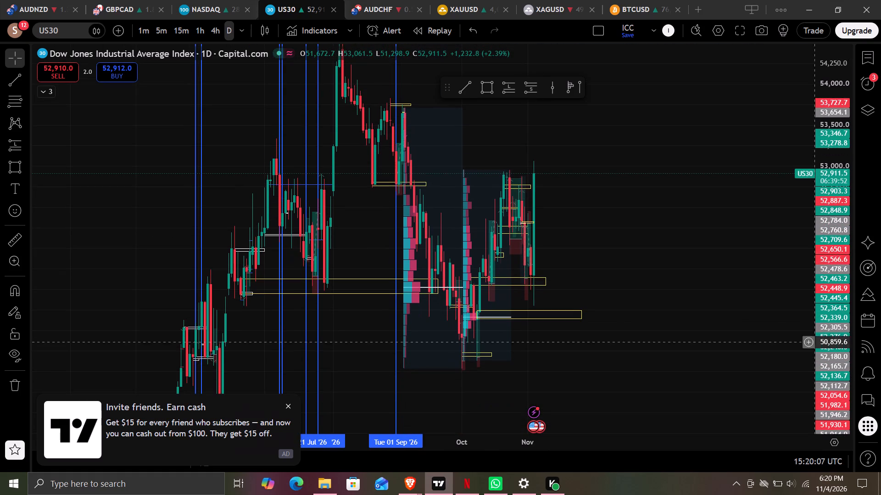
{"action": "left_click_drag", "start_coordinate": [685, 224], "coordinate": [752, 273]}
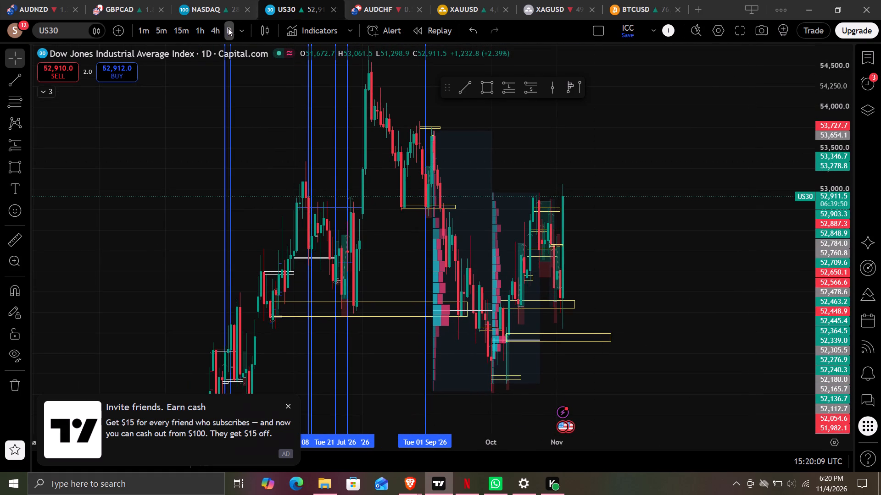
{"action": "left_click", "coordinate": [223, 28]}
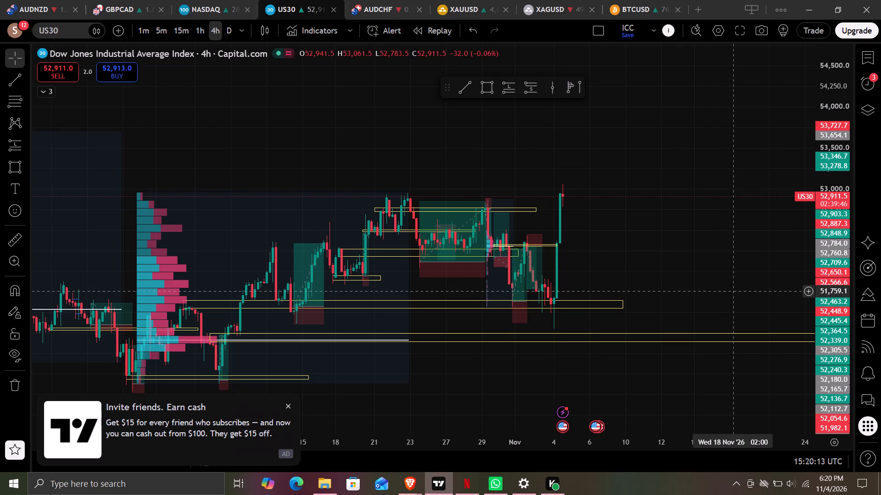
{"action": "scroll", "coordinate": [732, 291], "scroll_direction": "left", "scroll_amount": 1}
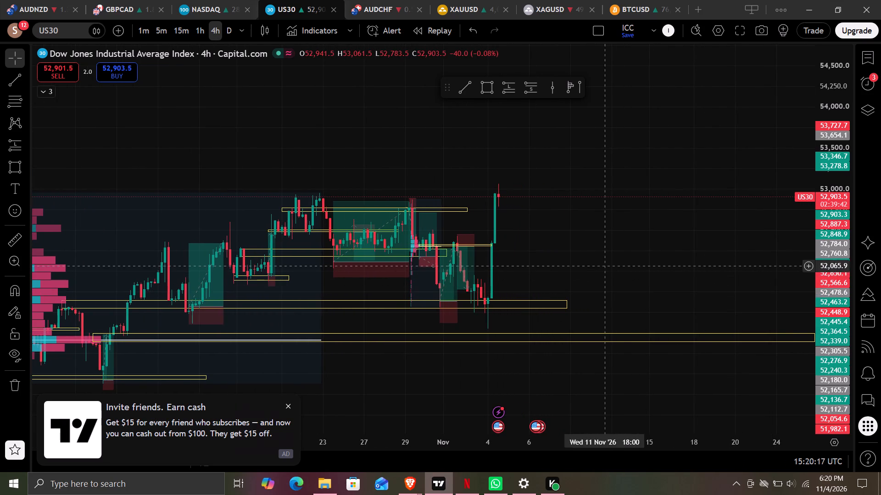
{"action": "left_click_drag", "start_coordinate": [589, 264], "coordinate": [738, 291]}
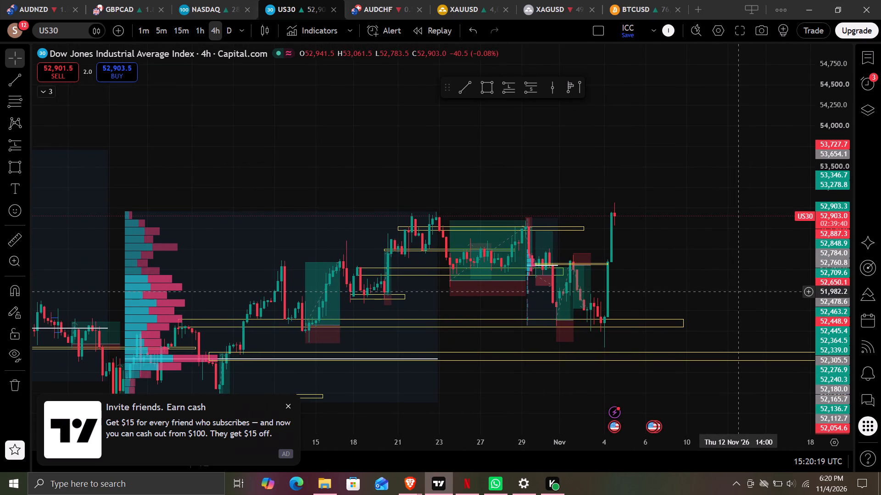
{"action": "left_click_drag", "start_coordinate": [738, 291], "coordinate": [732, 238]}
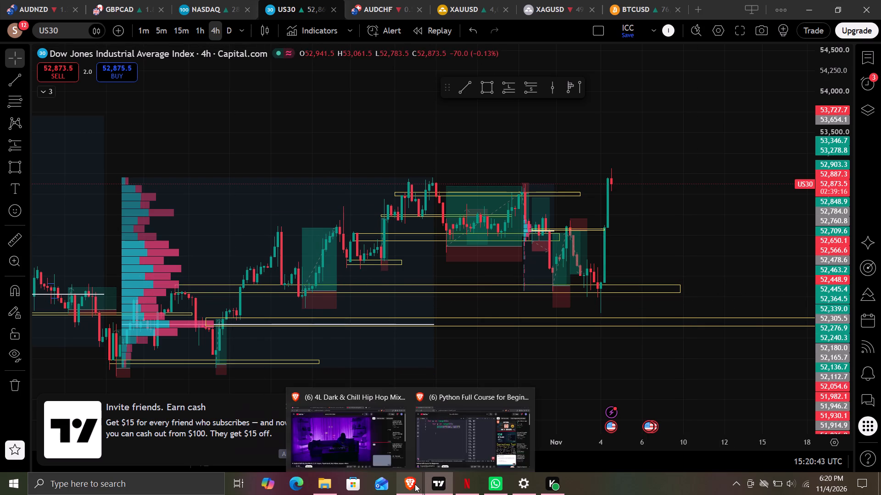
Switch to the Dark & Chill Hip Hop Mix video in the Brave browser and toggle its playback.
{"action": "left_click", "coordinate": [361, 441]}
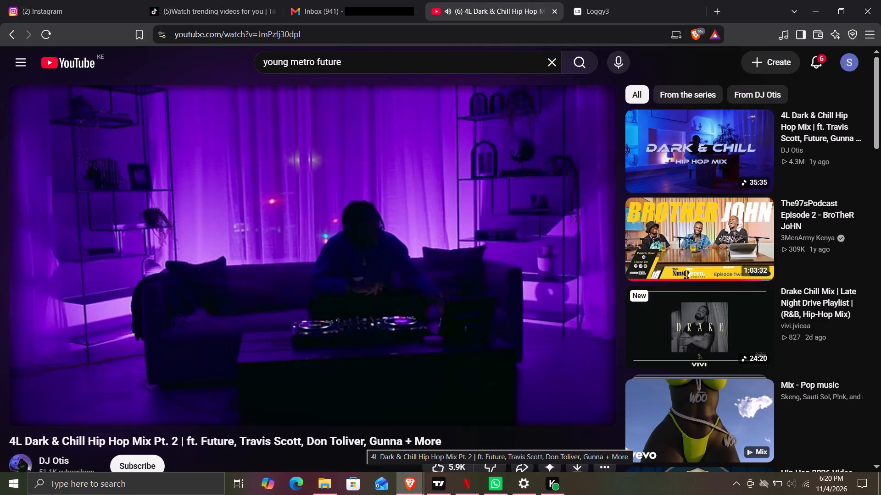
{"action": "key", "text": "space"}
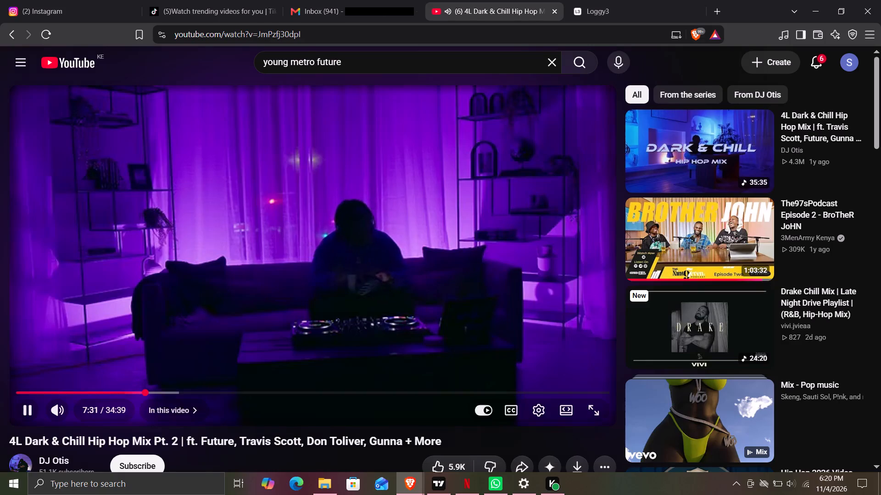
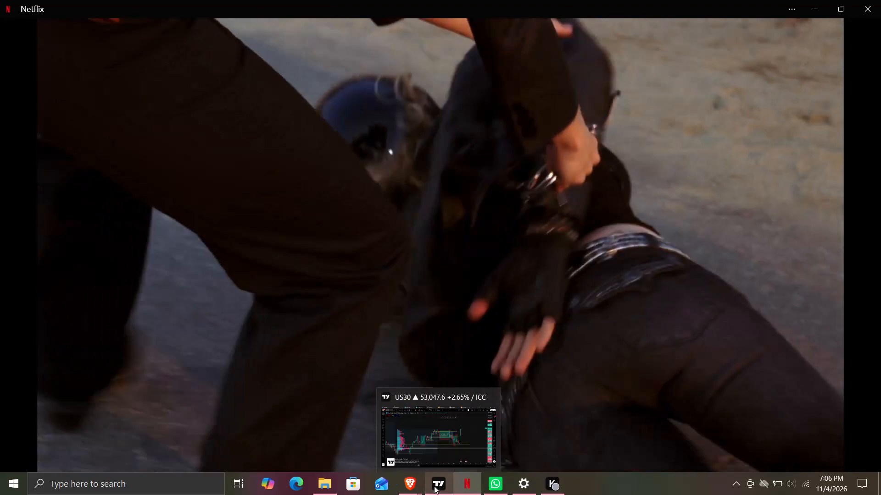
Return to TradingView and review the GBPCAD short setup, then the NASDAQ and US30 4-hour charts.
{"action": "left_click", "coordinate": [434, 486]}
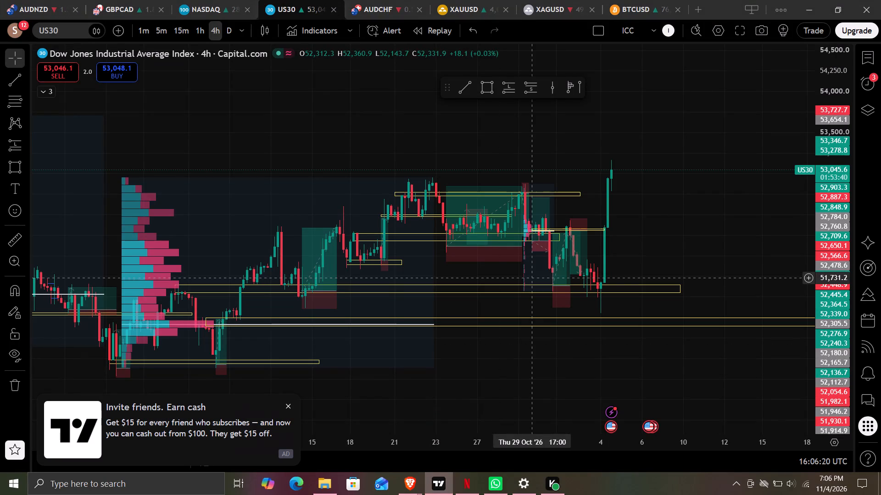
{"action": "left_click", "coordinate": [116, 2]}
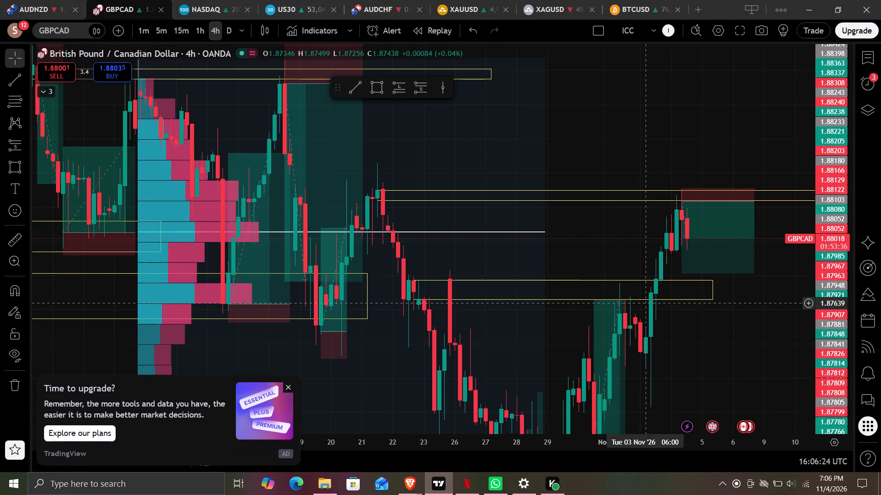
{"action": "left_click_drag", "start_coordinate": [696, 327], "coordinate": [612, 316]}
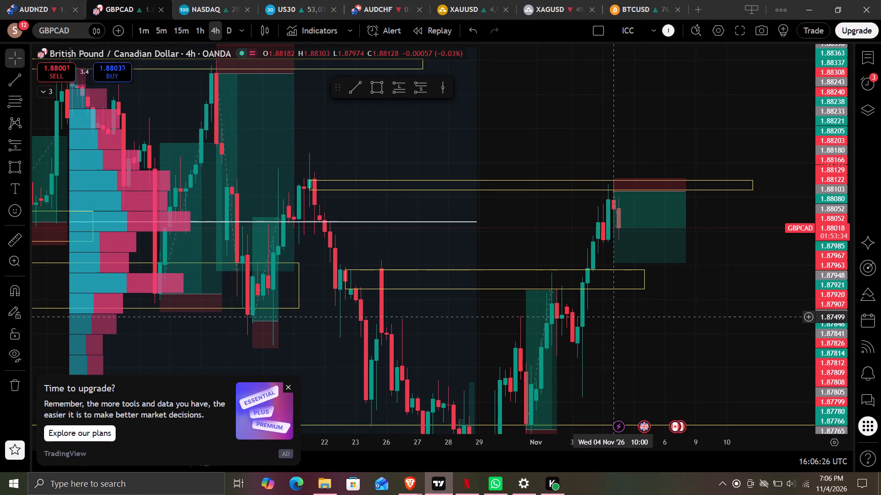
{"action": "left_click_drag", "start_coordinate": [612, 316], "coordinate": [608, 317]}
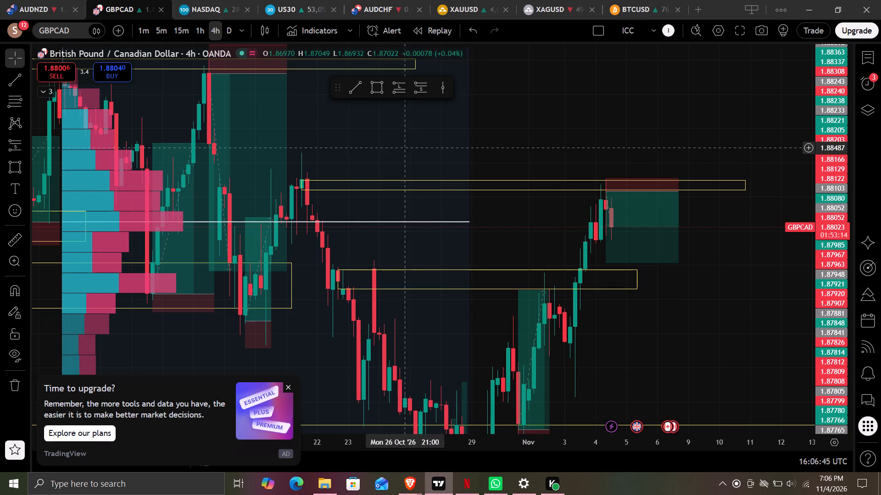
{"action": "left_click", "coordinate": [202, 0]}
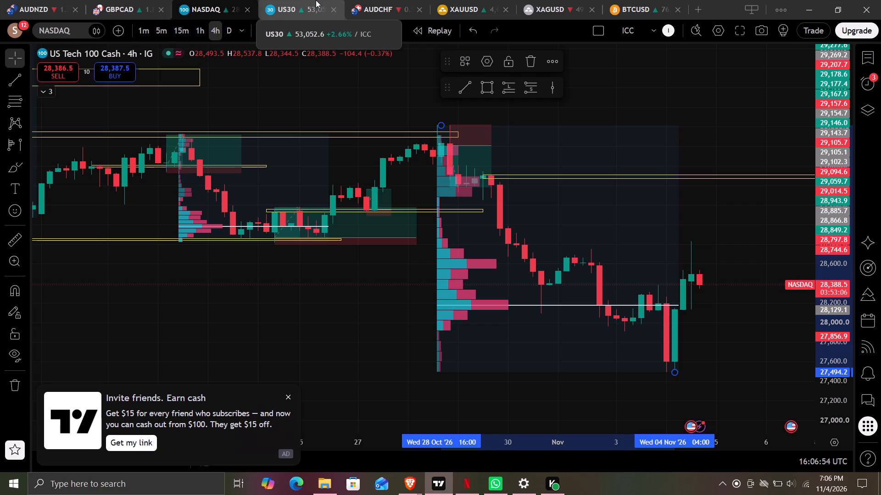
{"action": "left_click", "coordinate": [316, 0]}
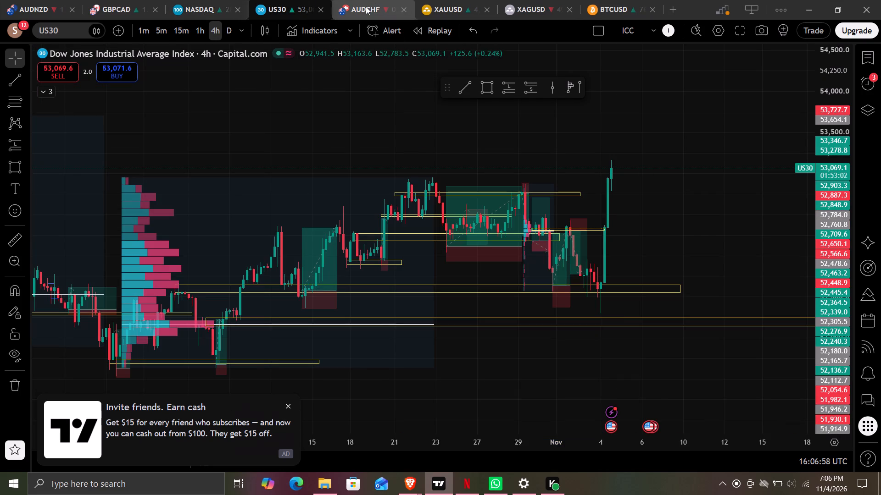
Switch to the AUDCHF chart and restore its data connection.
{"action": "left_click", "coordinate": [365, 6]}
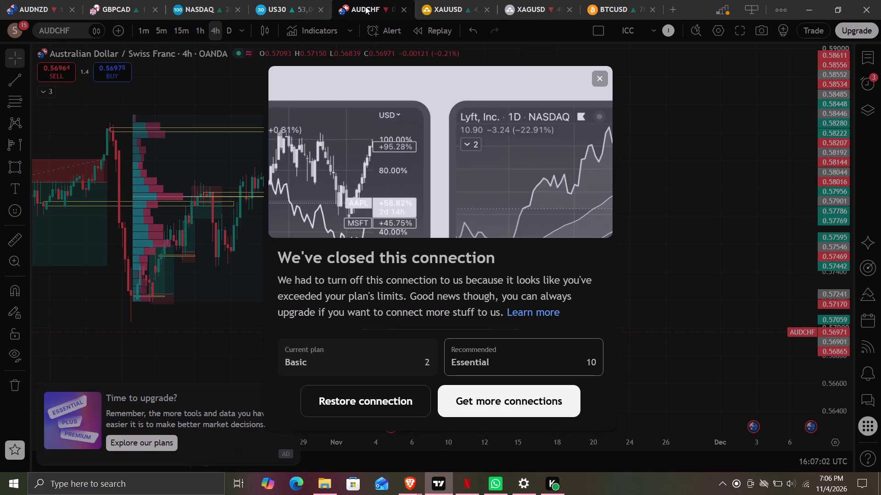
{"action": "left_click", "coordinate": [321, 401]}
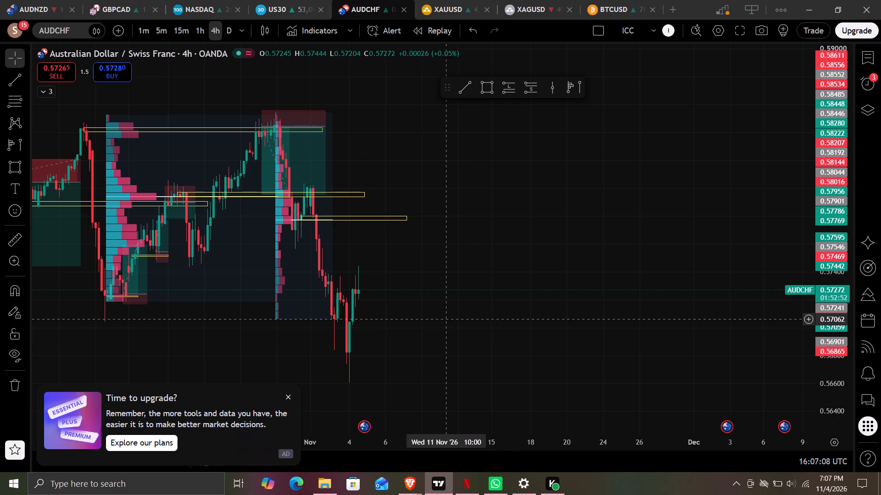
Draw a rectangle zone on the AUDCHF 4-hour chart from about 0.57054 to 0.57013, spanning 2 November 22:00 to 9 November 06:00.
{"action": "left_click", "coordinate": [491, 85]}
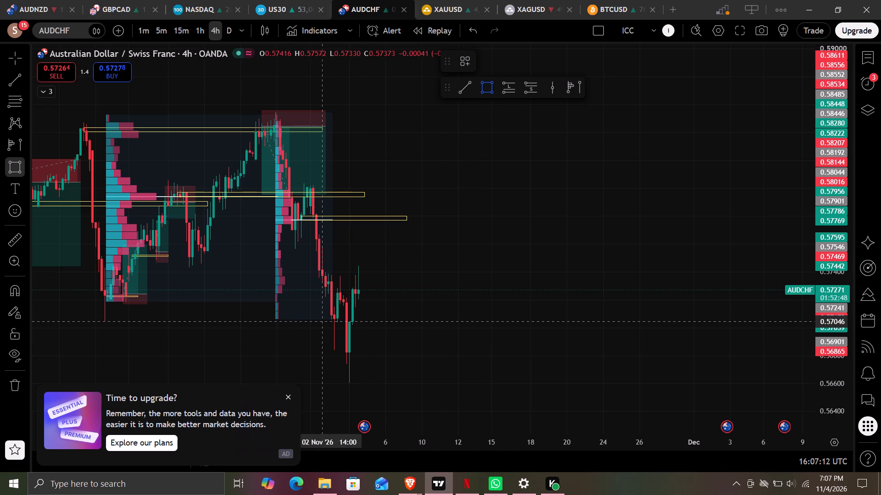
{"action": "left_click", "coordinate": [327, 320]}
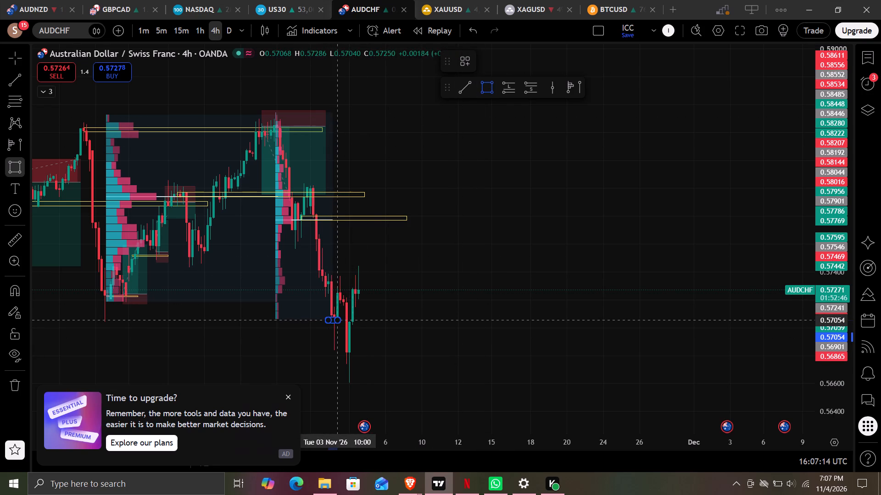
{"action": "left_click", "coordinate": [407, 326]}
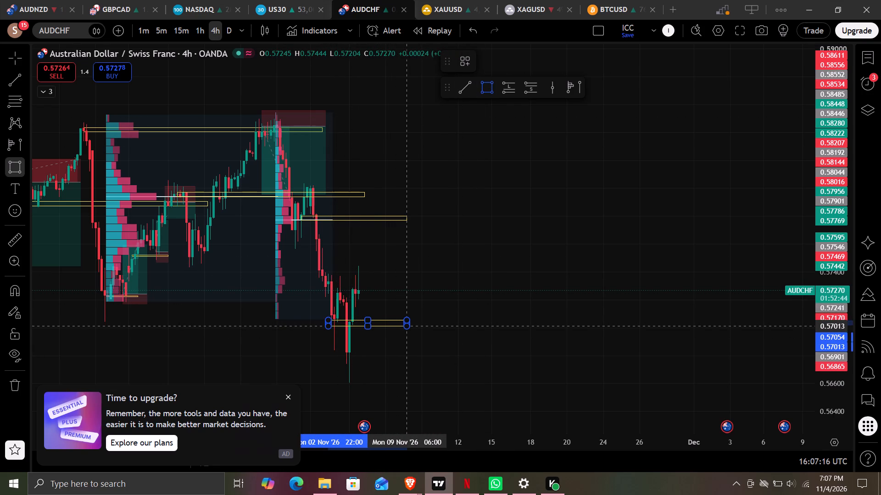
{"action": "left_click", "coordinate": [453, 338]}
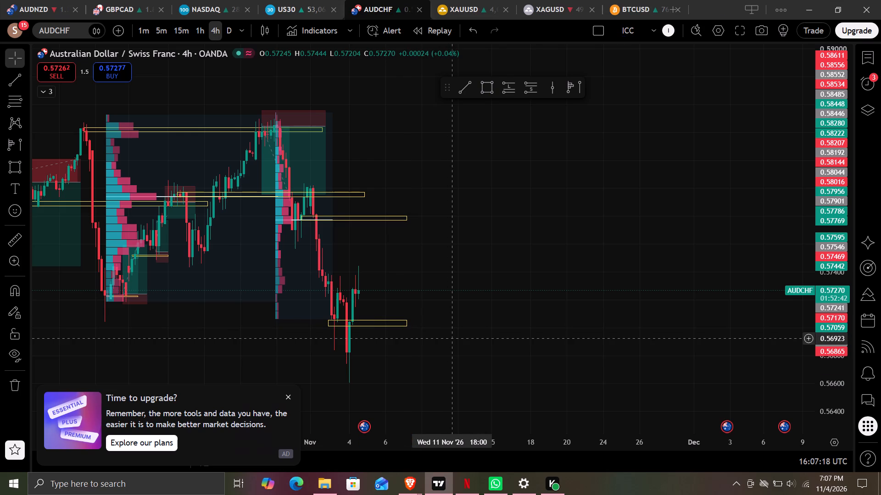
Extend the end of AUDCHF's latest fixed-range volume profile, starting 29 October, to the 4 November 02:00 candle.
{"action": "left_click_drag", "start_coordinate": [453, 338], "coordinate": [661, 242]}
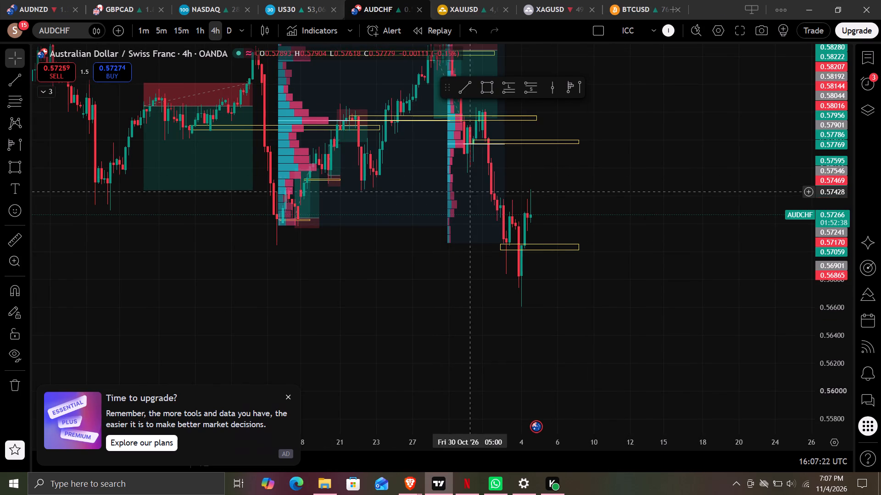
{"action": "left_click_drag", "start_coordinate": [504, 240], "coordinate": [522, 274]}
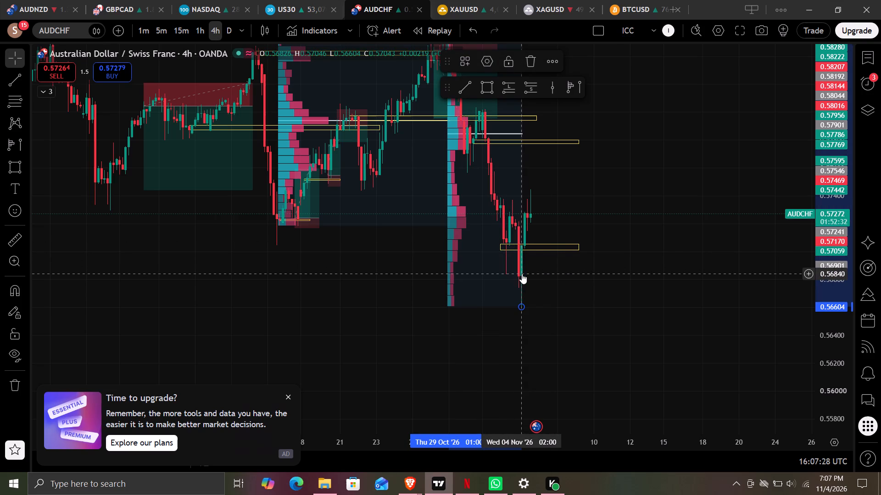